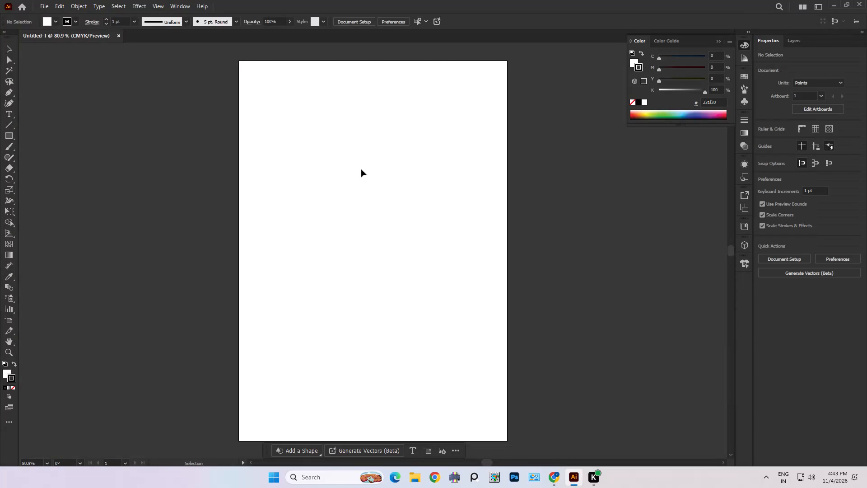
# Draw a rectangle about 218 pt wide and 68 pt high in the upper half of the artboard.
pyautogui.click(7, 139)
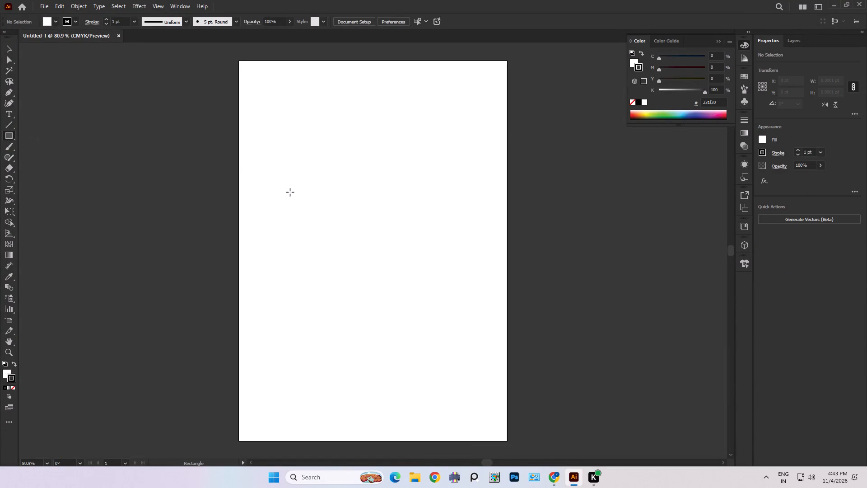
pyautogui.moveTo(290, 192); pyautogui.dragTo(388, 222)
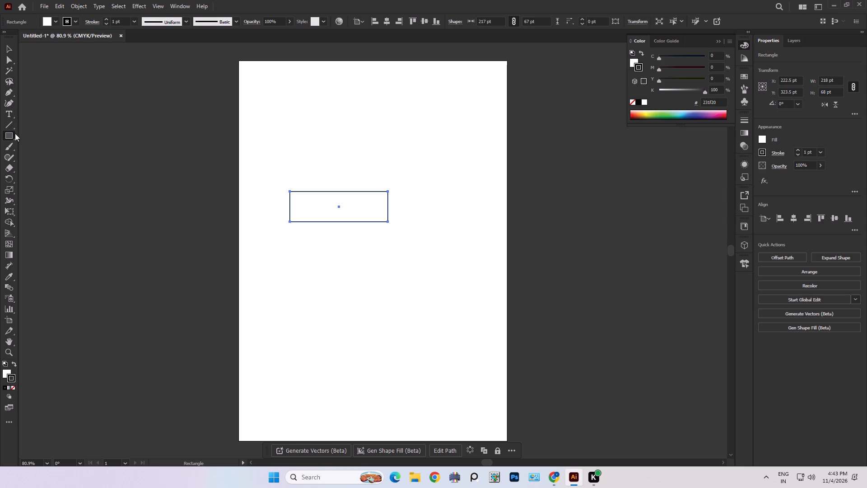
# Add the point text "PARKSIDE" on the artboard below the rectangle.
pyautogui.press('t')
pyautogui.click(287, 293)
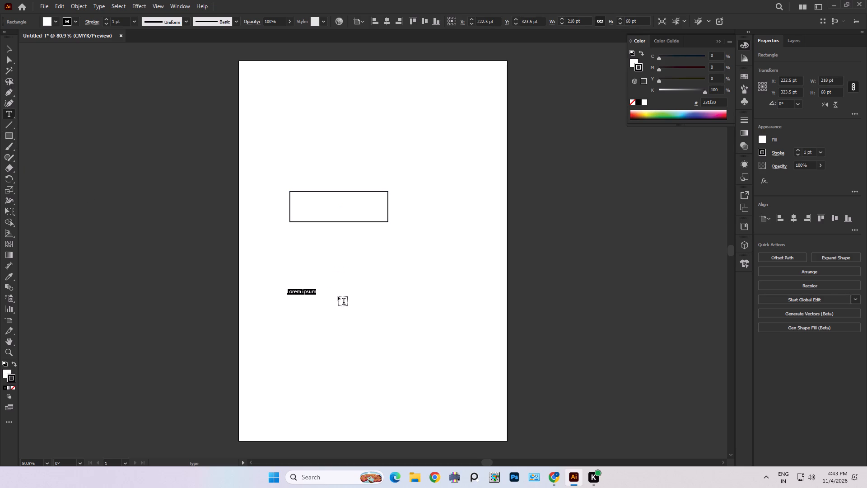
pyautogui.write('PARKSIDE')
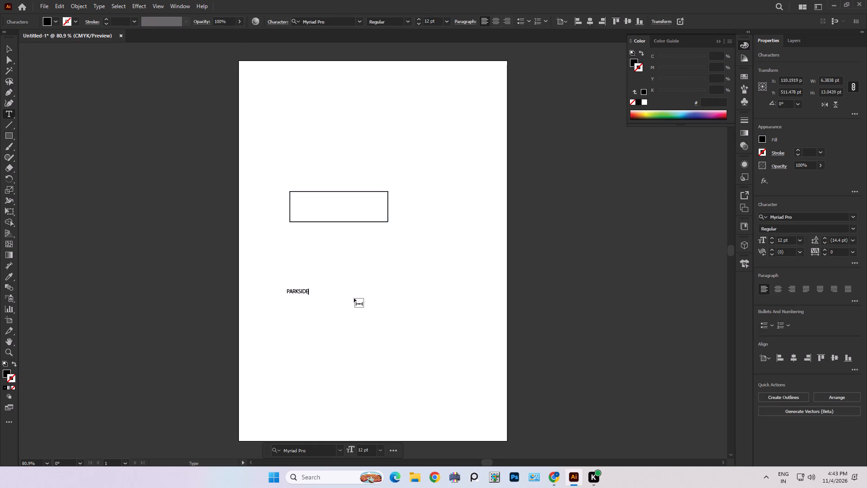
pyautogui.click(13, 52)
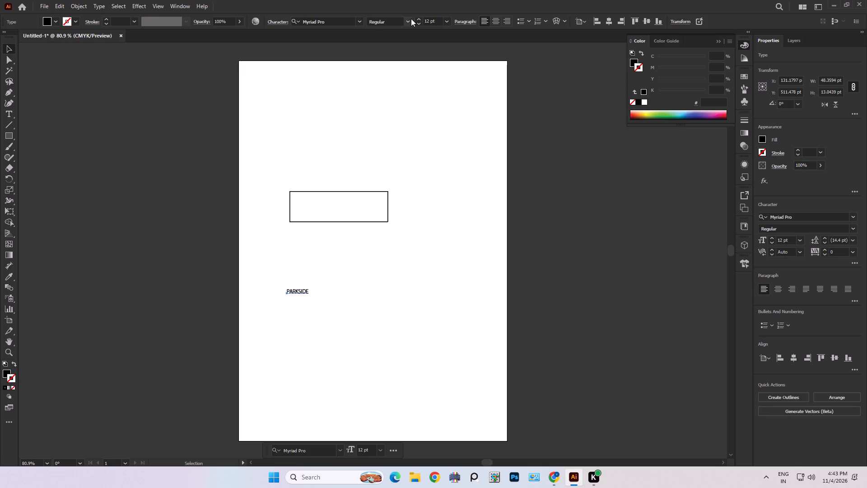
# Set the font of the PARKSIDE text to Arial Black.
pyautogui.click(409, 23)
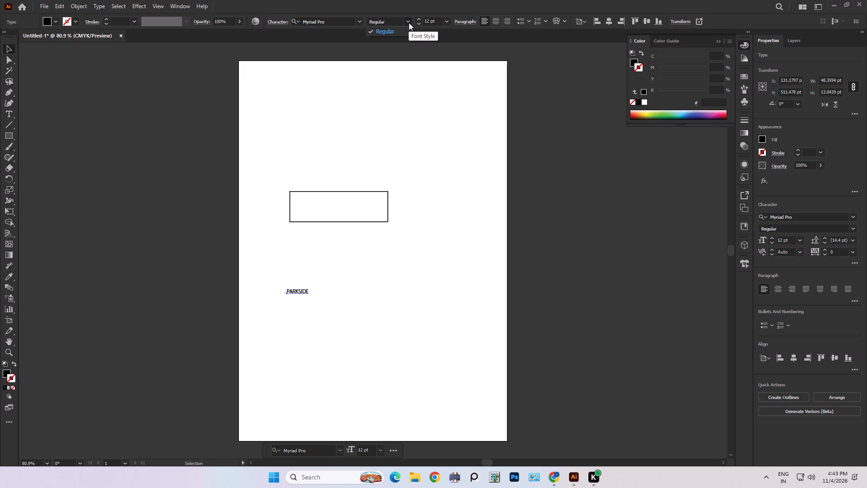
pyautogui.click(408, 23)
pyautogui.click(356, 22)
pyautogui.press('a')
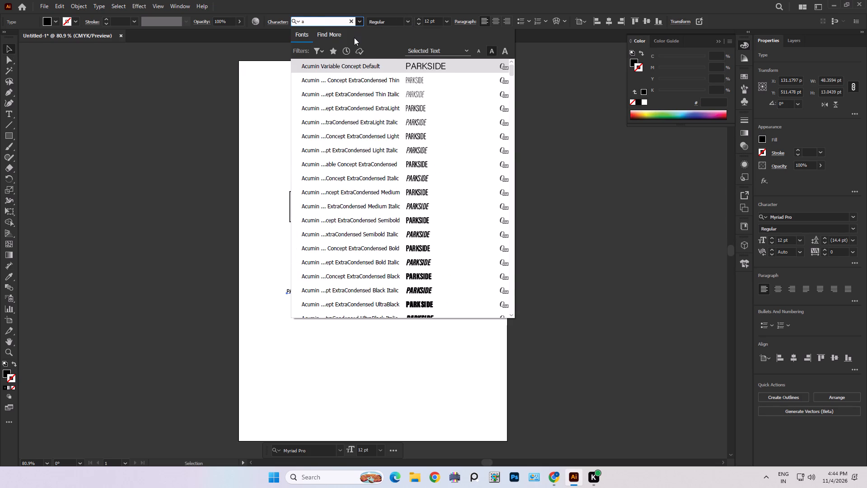
pyautogui.write('ril')
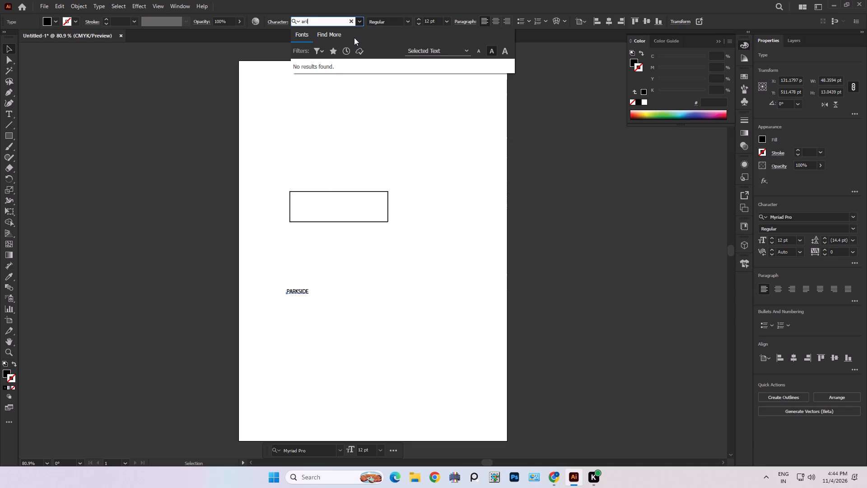
pyautogui.press('BackSpace')
pyautogui.press('BackSpace')
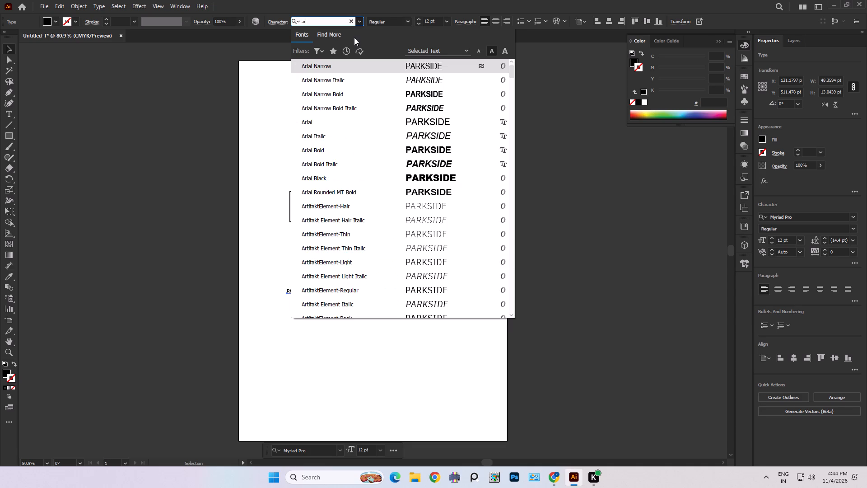
pyautogui.click(414, 176)
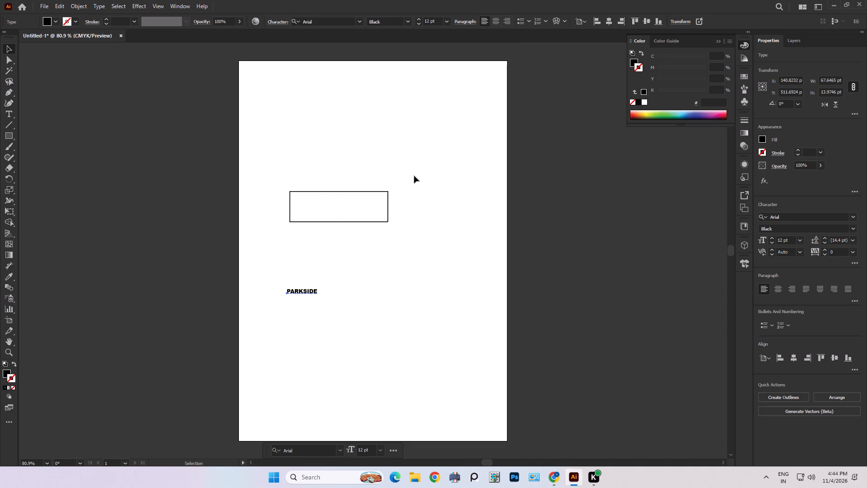
# Move the PARKSIDE text into the rectangle and align the two centred on each other horizontally and vertically.
pyautogui.moveTo(303, 292); pyautogui.dragTo(340, 209)
pyautogui.moveTo(271, 177); pyautogui.dragTo(471, 286)
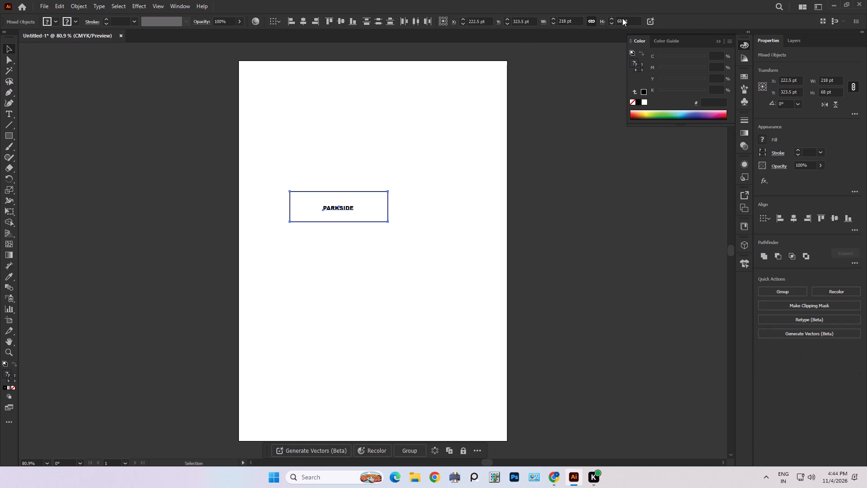
pyautogui.click(305, 22)
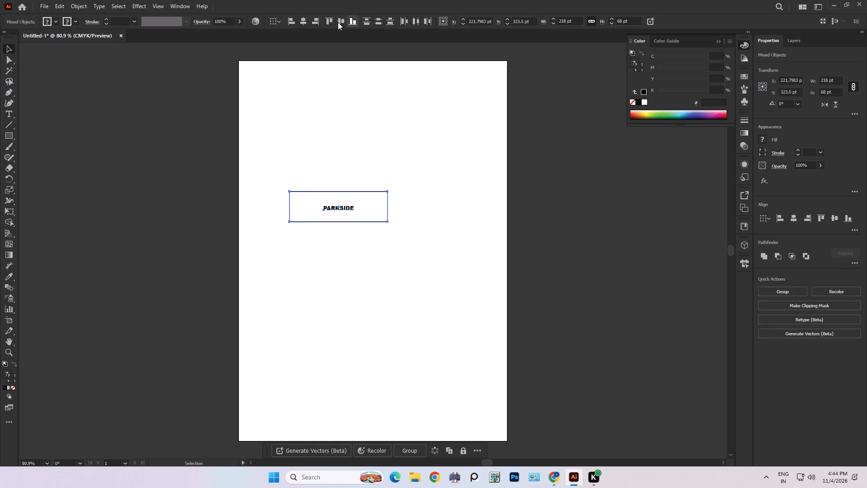
pyautogui.click(338, 22)
pyautogui.click(424, 151)
pyautogui.click(346, 206)
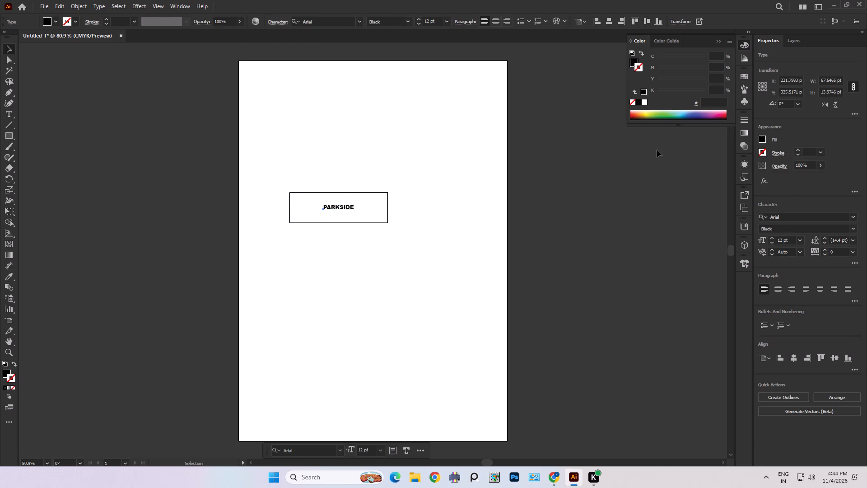
# Change the document units to centimeters.
pyautogui.click(637, 214)
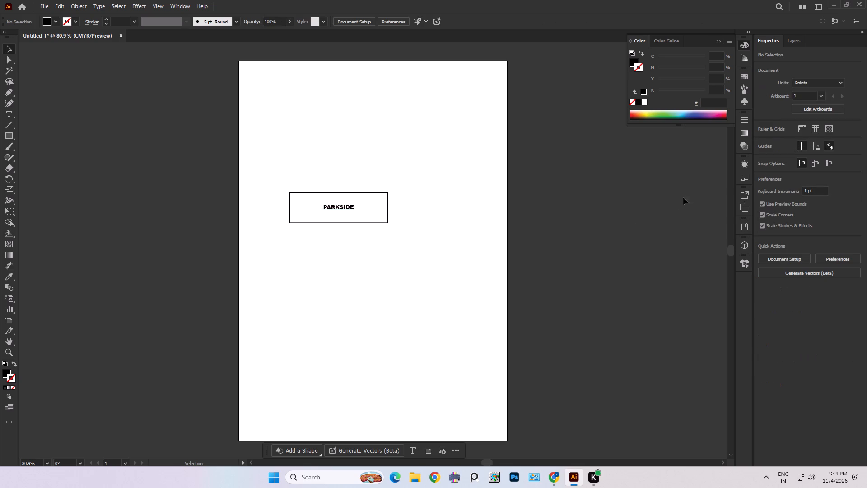
pyautogui.click(841, 79)
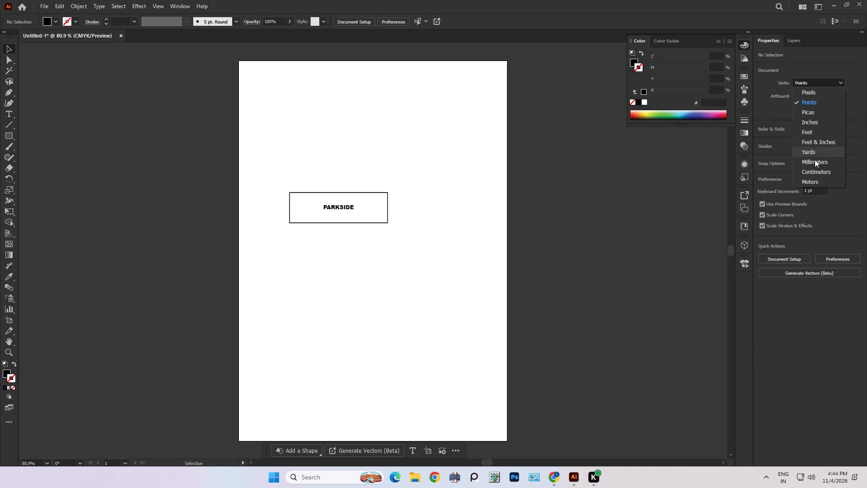
pyautogui.click(816, 170)
pyautogui.click(648, 174)
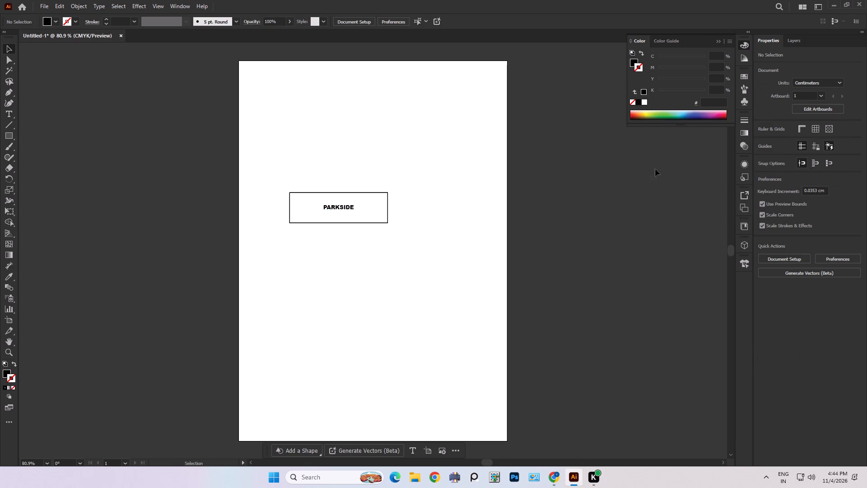
# Scale the PARKSIDE text proportionally to a height of 1.105 cm.
pyautogui.click(331, 209)
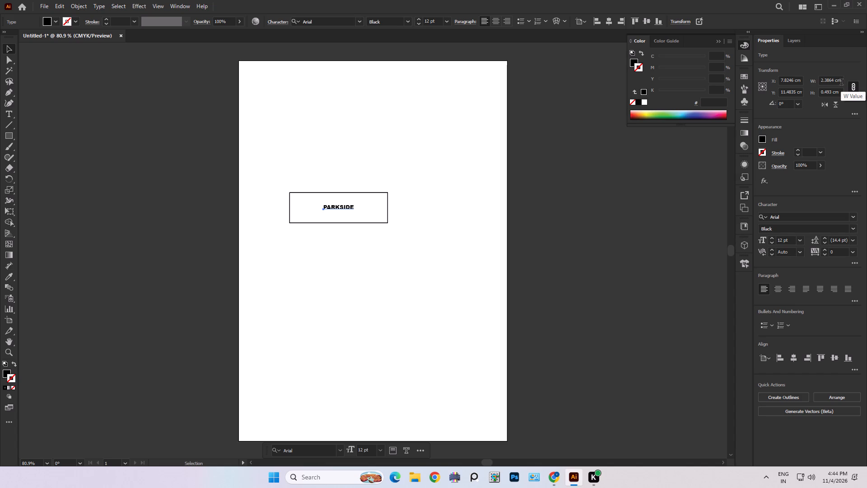
pyautogui.moveTo(841, 83); pyautogui.dragTo(815, 81)
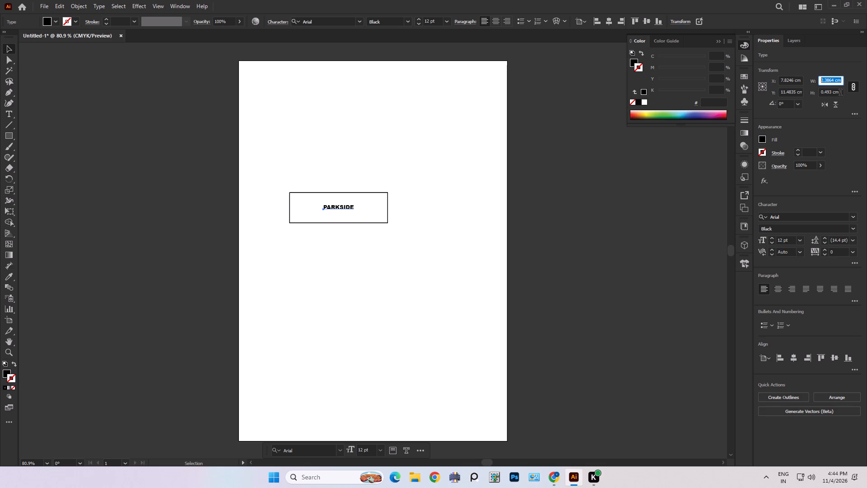
pyautogui.moveTo(841, 93); pyautogui.dragTo(813, 89)
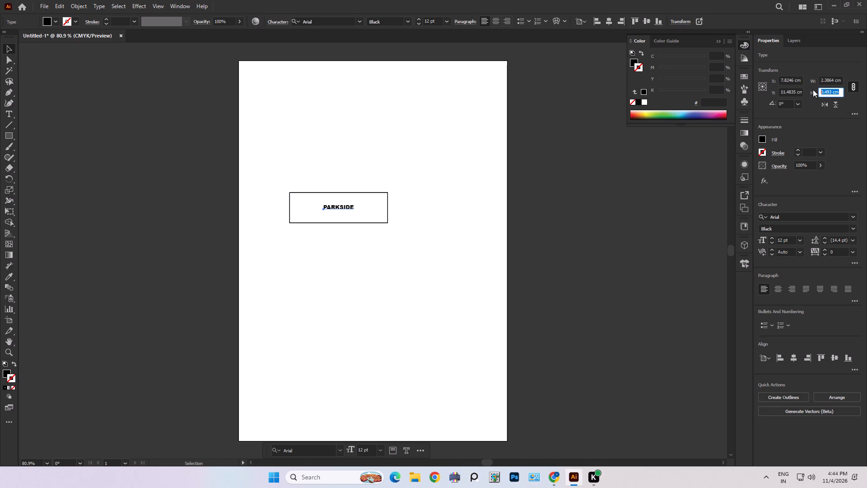
pyautogui.write('1.')
pyautogui.write('105')
pyautogui.press('Return')
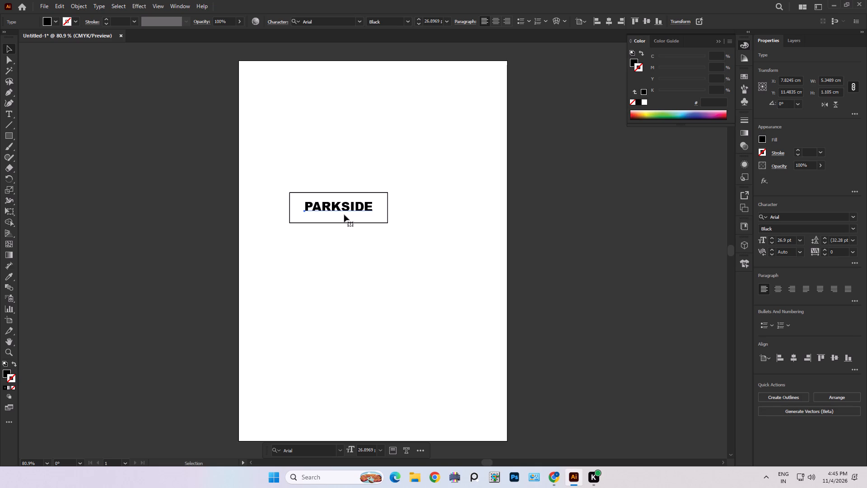
# Shrink the rectangle proportionally about its centre with Free Transform to about 5.63 by 1.76 cm, slightly wider than the text.
pyautogui.keyDown('alt'); pyautogui.scroll(5, 344, 214); pyautogui.keyUp('alt')
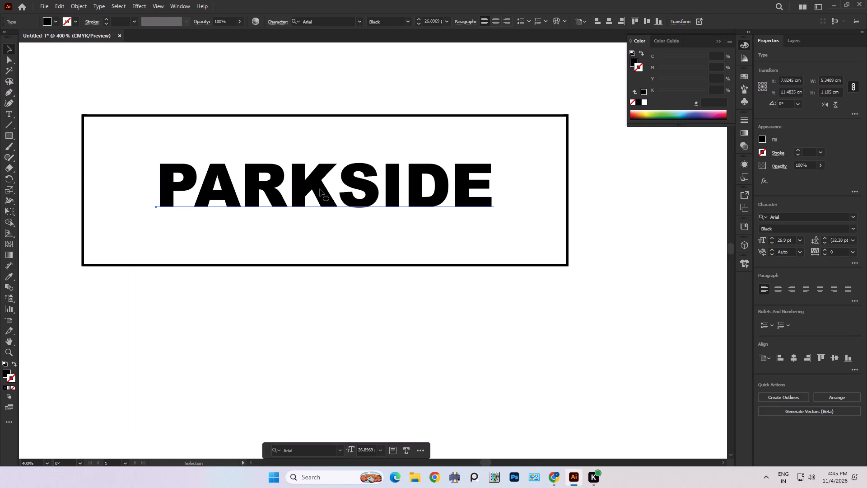
pyautogui.click(430, 117)
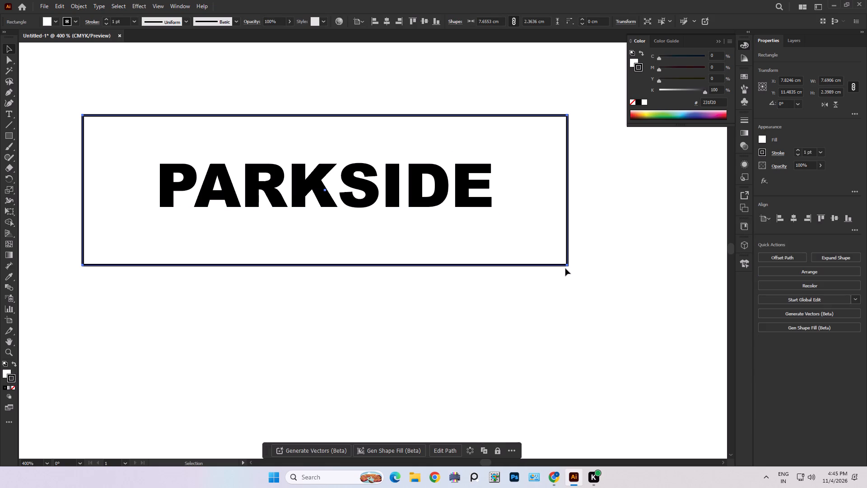
pyautogui.press('e')
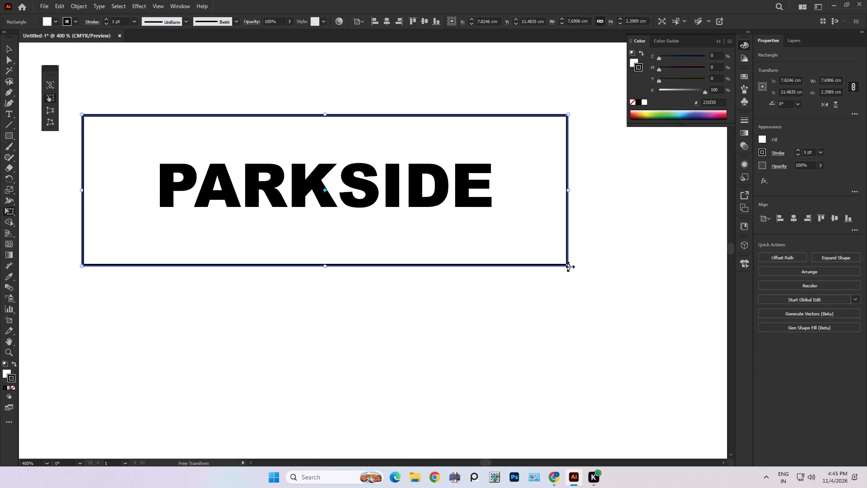
pyautogui.keyDown('shift'); pyautogui.moveTo(569, 266); pyautogui.dragTo(536, 256); pyautogui.keyUp('shift')
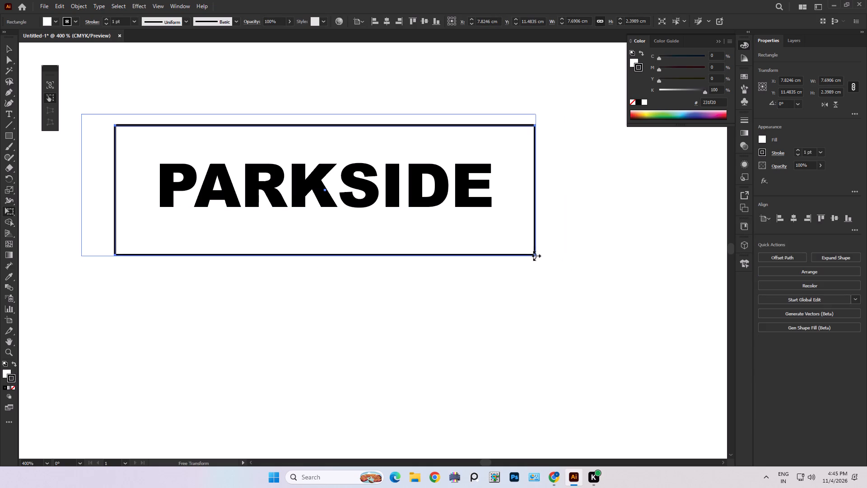
pyautogui.keyDown('shift'); pyautogui.moveTo(536, 256); pyautogui.dragTo(498, 241); pyautogui.keyUp('shift')
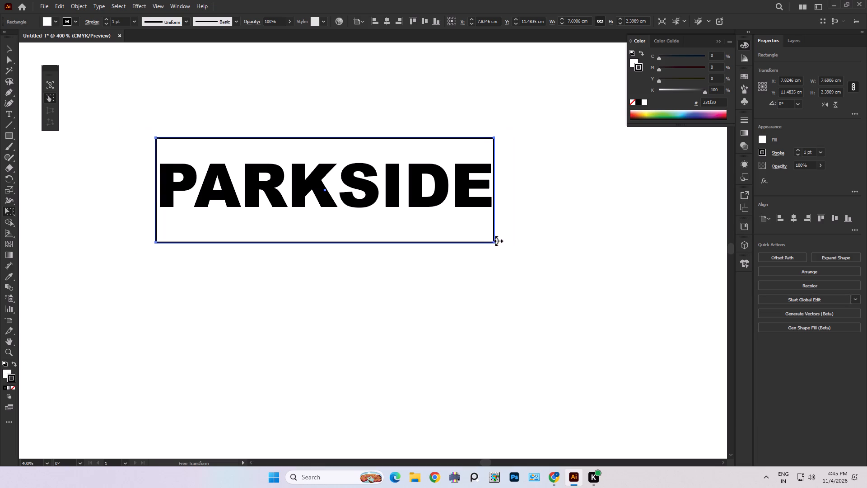
pyautogui.keyDown('shift'); pyautogui.moveTo(498, 241); pyautogui.dragTo(501, 242); pyautogui.keyUp('shift')
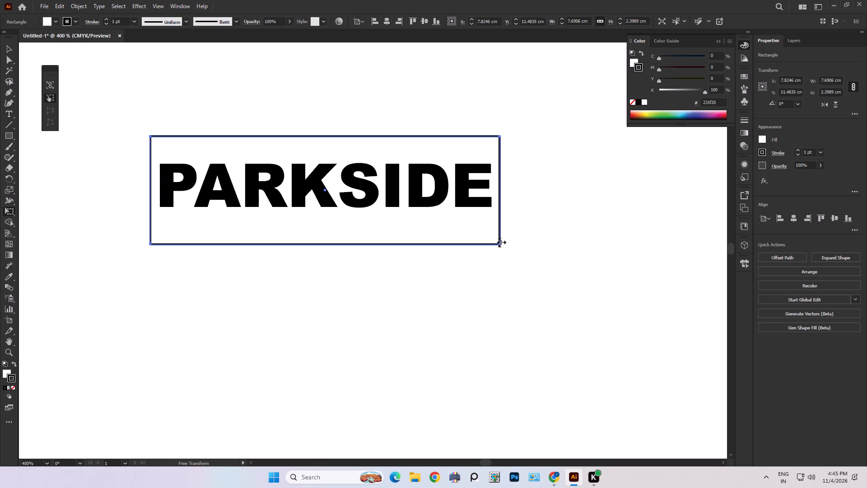
pyautogui.keyDown('shift'); pyautogui.moveTo(501, 242); pyautogui.dragTo(503, 243); pyautogui.keyUp('shift')
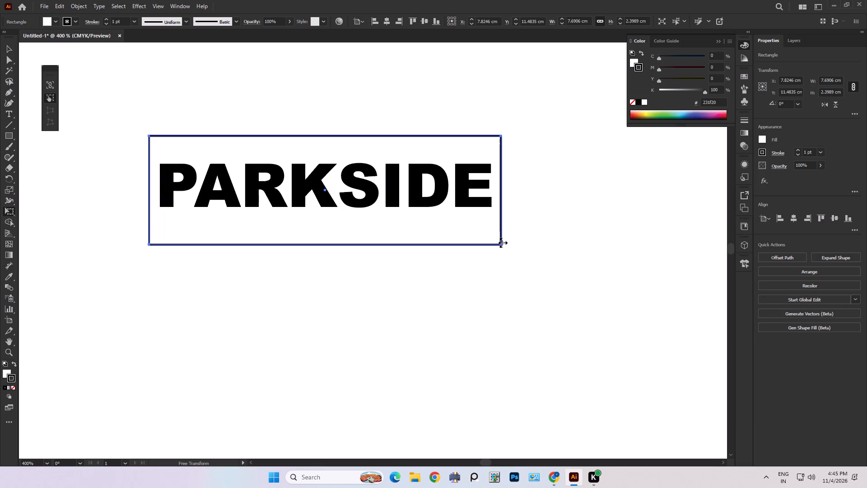
pyautogui.keyDown('shift'); pyautogui.moveTo(503, 243); pyautogui.dragTo(504, 243); pyautogui.keyUp('shift')
# Bring the rectangle's bottom and top edges in to the PARKSIDE lettering, making it about 0.73 cm high.
pyautogui.moveTo(326, 247); pyautogui.dragTo(326, 243)
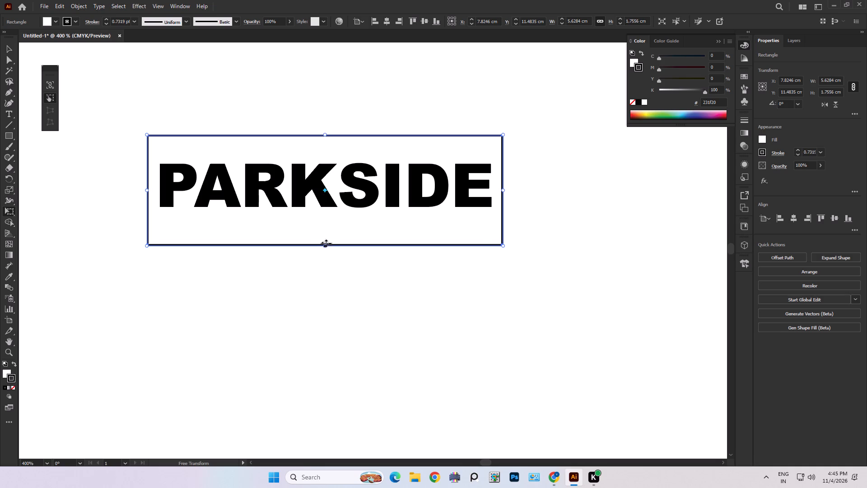
pyautogui.moveTo(326, 243); pyautogui.dragTo(329, 206)
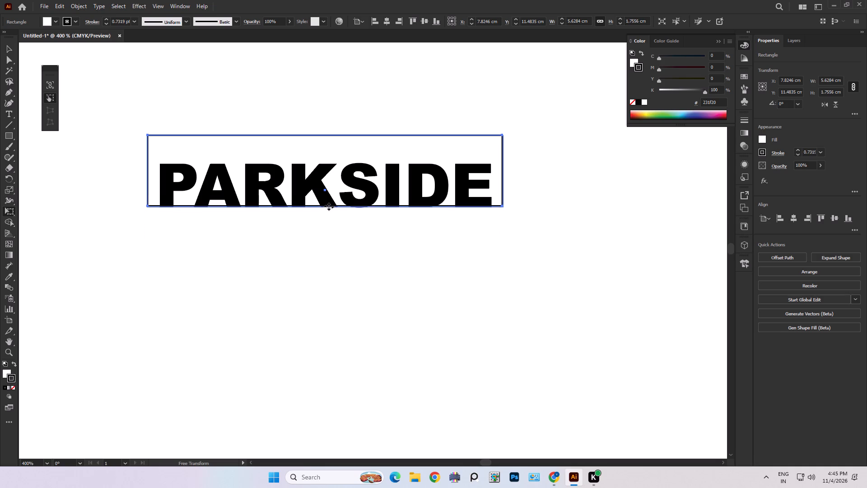
pyautogui.moveTo(329, 206); pyautogui.dragTo(329, 209)
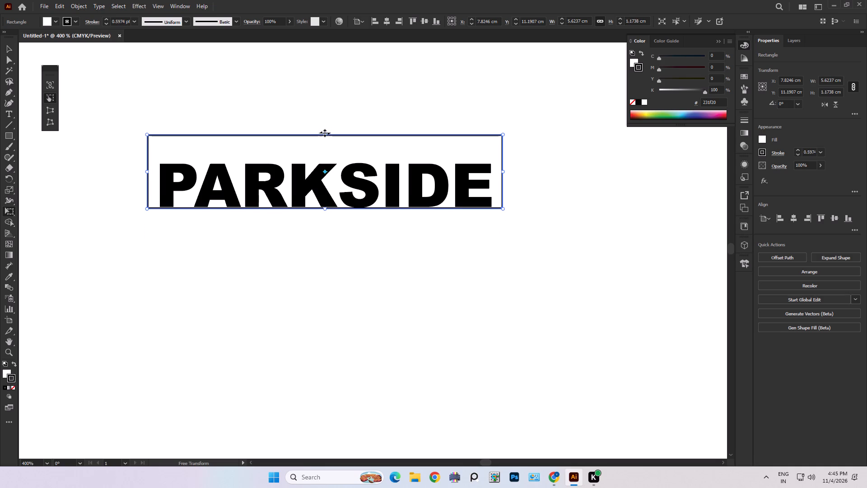
pyautogui.moveTo(325, 133); pyautogui.dragTo(333, 162)
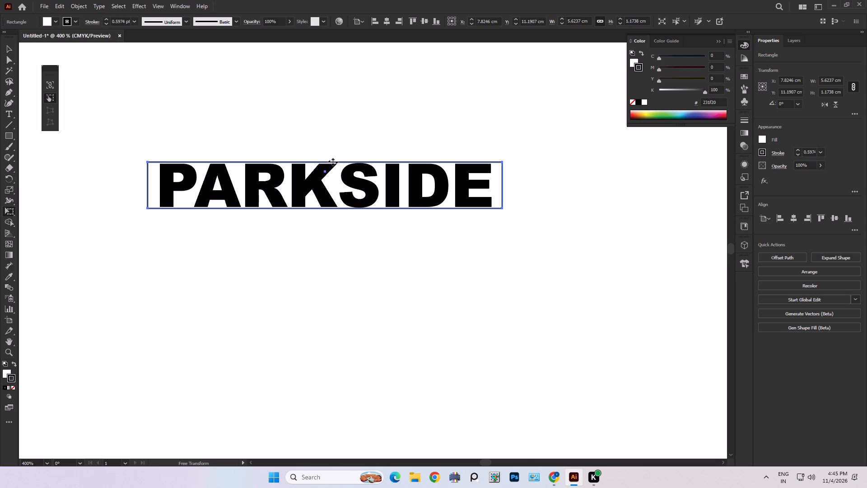
pyautogui.moveTo(333, 162); pyautogui.dragTo(333, 163)
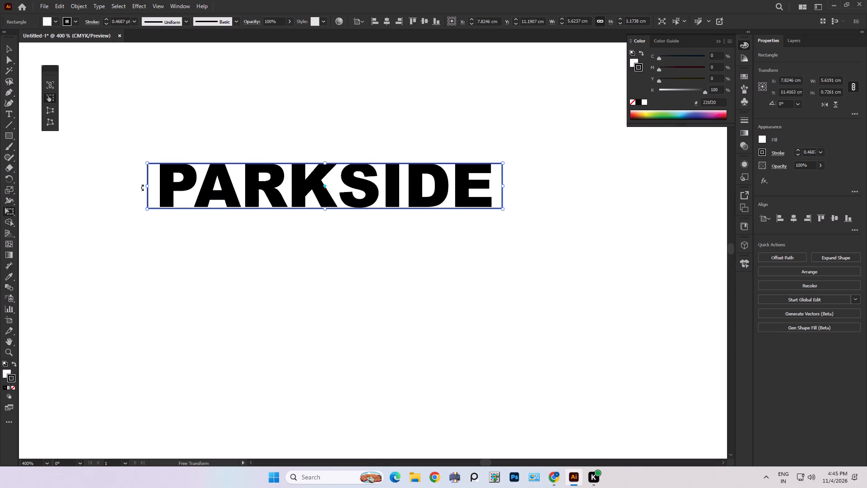
# Bring the rectangle's left and right edges in to the ends of the PARKSIDE lettering, making it about 5.27 cm wide.
pyautogui.moveTo(145, 188); pyautogui.dragTo(159, 190)
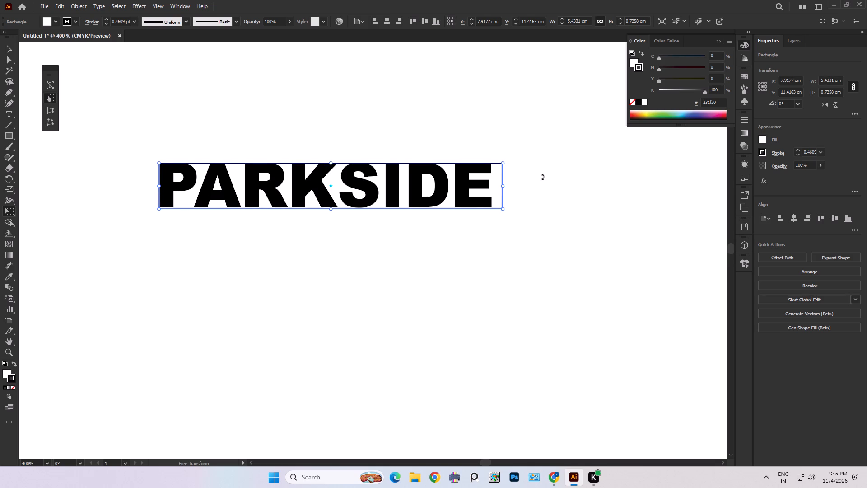
pyautogui.keyDown('shift'); pyautogui.moveTo(502, 187); pyautogui.dragTo(491, 185); pyautogui.keyUp('shift')
pyautogui.keyDown('shift'); pyautogui.moveTo(491, 185); pyautogui.dragTo(492, 185); pyautogui.keyUp('shift')
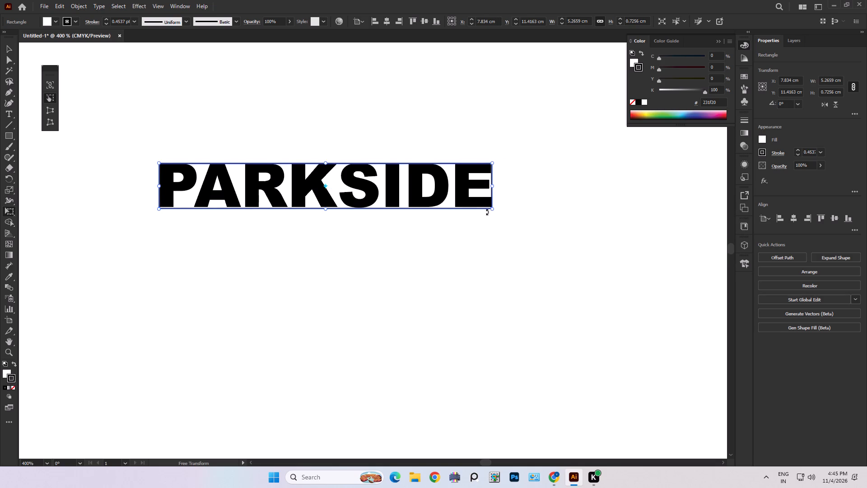
# Enlarge the rectangle about its centre to about 5.54 by 1.11 cm, leaving a margin around the PARKSIDE lettering, and deselect it.
pyautogui.keyDown('shift'); pyautogui.moveTo(492, 209); pyautogui.dragTo(493, 209); pyautogui.keyUp('shift')
pyautogui.keyDown('shift'); pyautogui.moveTo(493, 209); pyautogui.dragTo(499, 214); pyautogui.keyUp('shift')
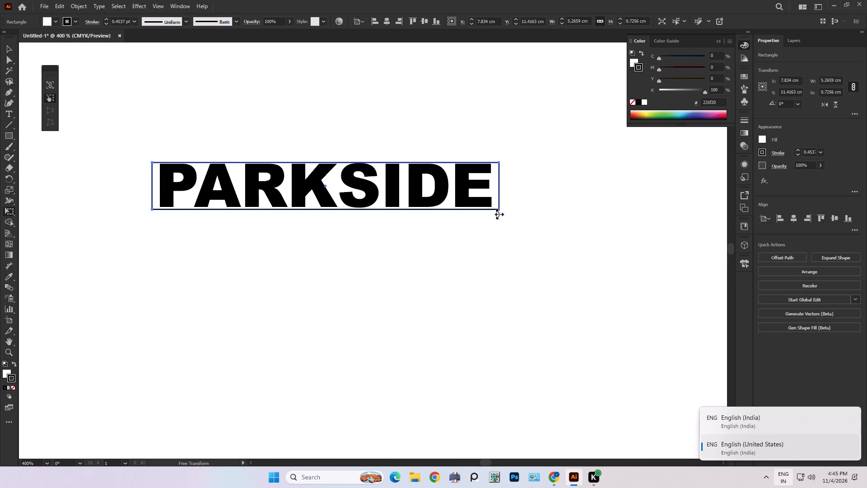
pyautogui.keyDown('shift'); pyautogui.moveTo(499, 214); pyautogui.dragTo(505, 218); pyautogui.keyUp('shift')
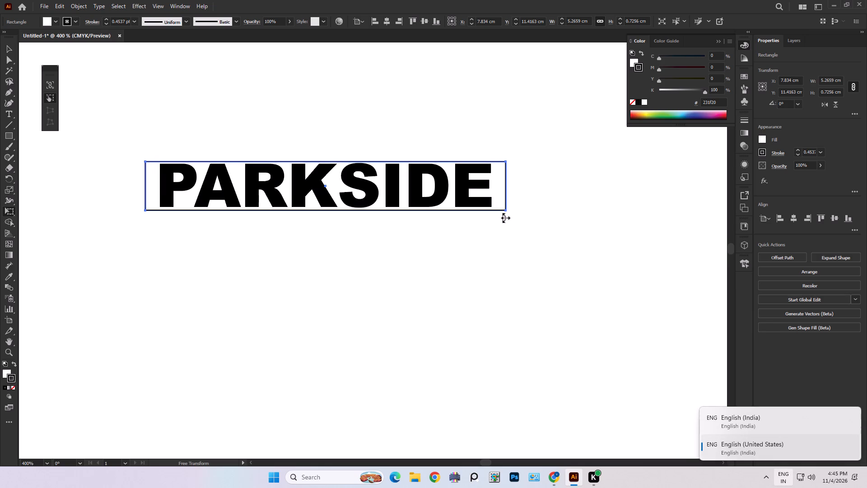
pyautogui.keyDown('shift'); pyautogui.moveTo(505, 218); pyautogui.dragTo(501, 216); pyautogui.keyUp('shift')
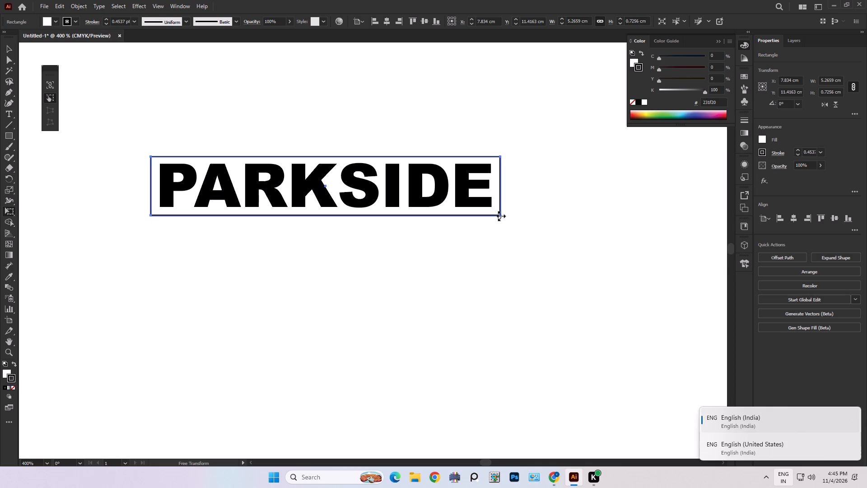
pyautogui.keyDown('shift'); pyautogui.moveTo(501, 216); pyautogui.dragTo(500, 217); pyautogui.keyUp('shift')
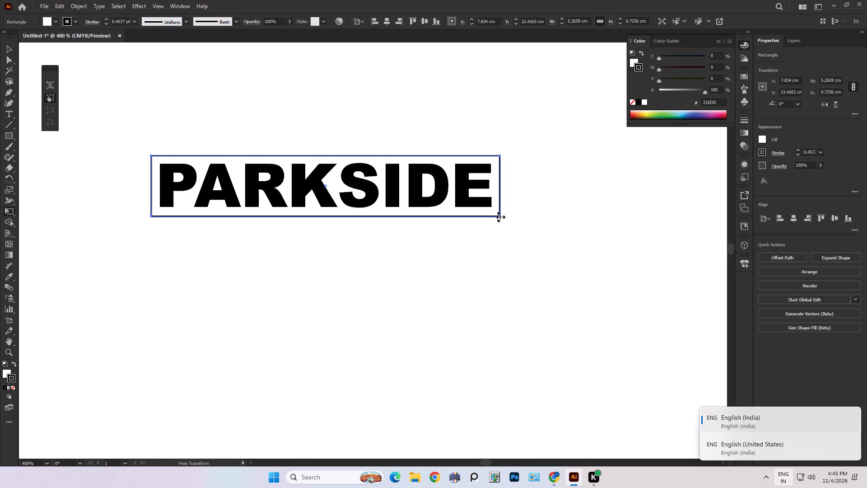
pyautogui.keyDown('shift'); pyautogui.moveTo(500, 217); pyautogui.dragTo(501, 217); pyautogui.keyUp('shift')
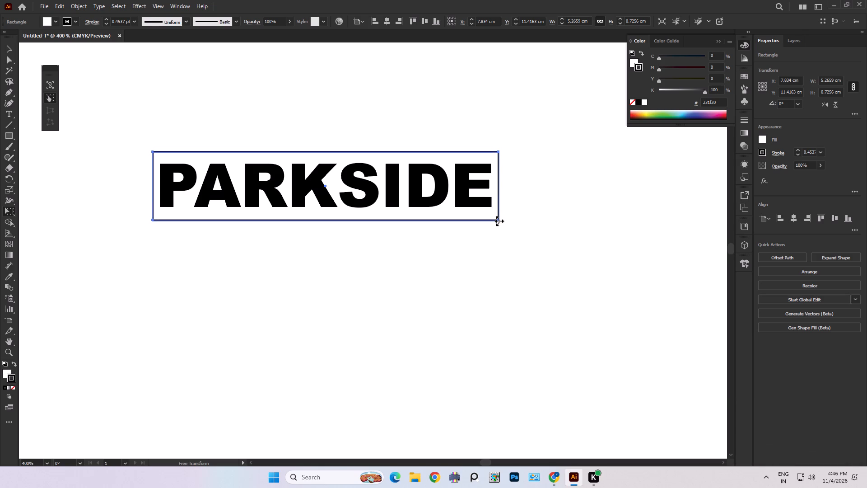
pyautogui.keyDown('alt'); pyautogui.click(501, 221); pyautogui.keyUp('alt')
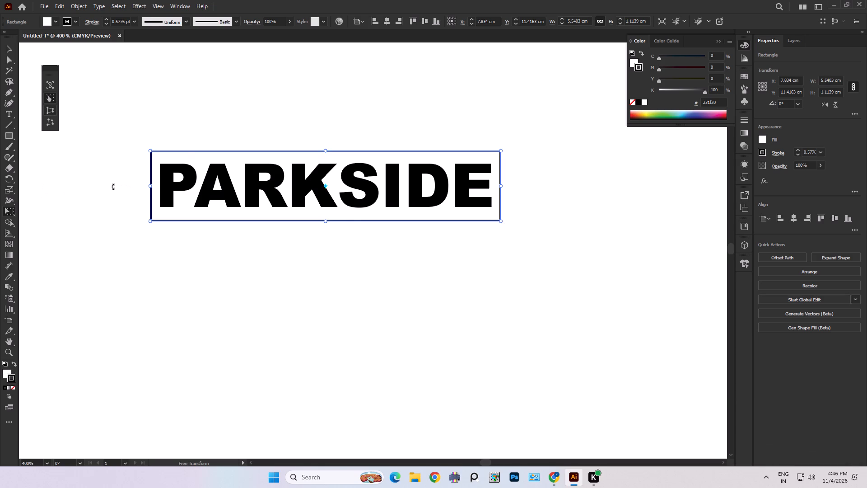
pyautogui.click(9, 49)
pyautogui.click(94, 213)
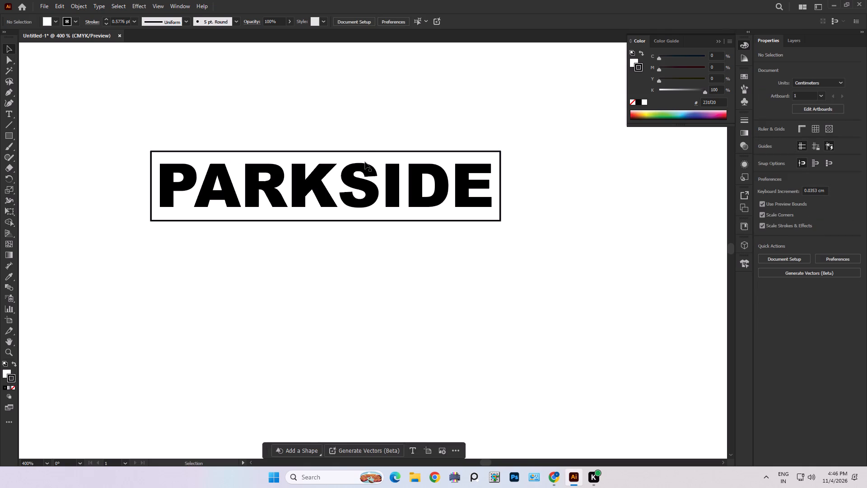
# Give the rectangle around the lettering a black fill and no stroke.
pyautogui.scroll(2, 365, 161)
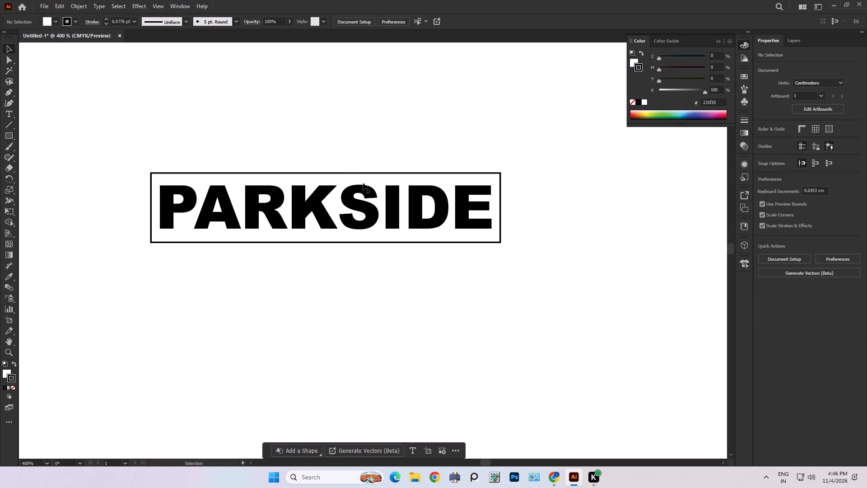
pyautogui.keyDown('alt'); pyautogui.scroll(3, 361, 197); pyautogui.keyUp('alt')
pyautogui.keyDown('alt'); pyautogui.scroll(-3, 361, 197); pyautogui.keyUp('alt')
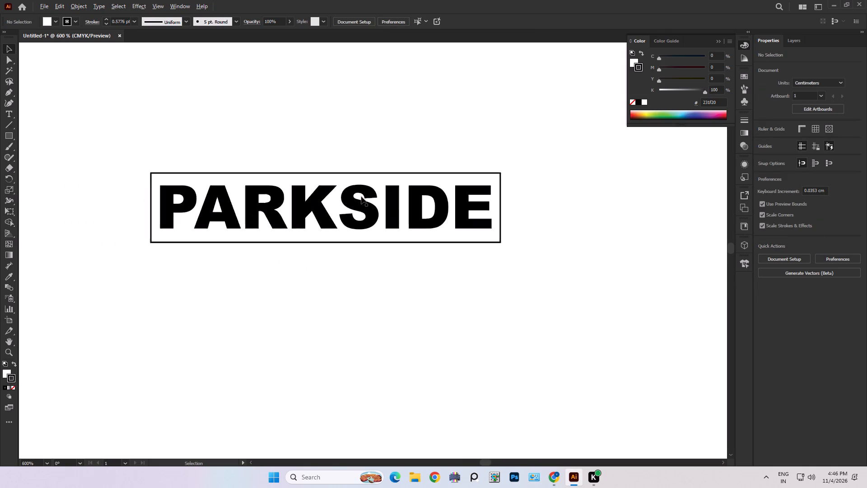
pyautogui.click(265, 173)
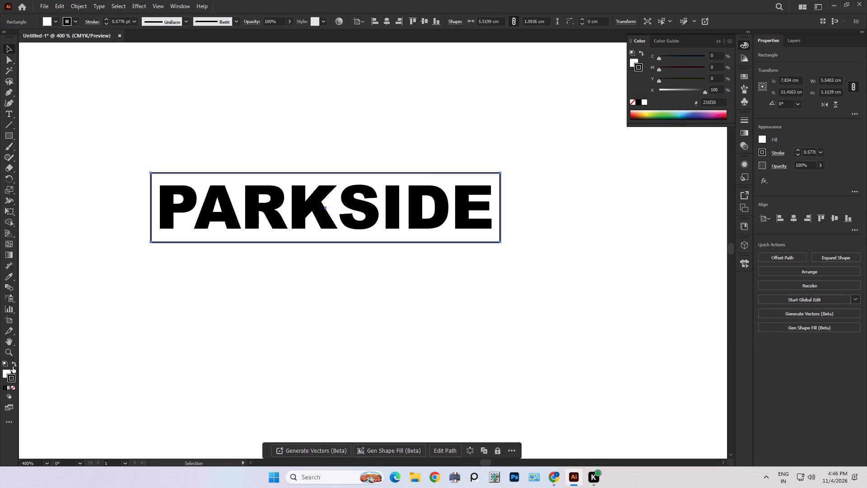
pyautogui.click(14, 364)
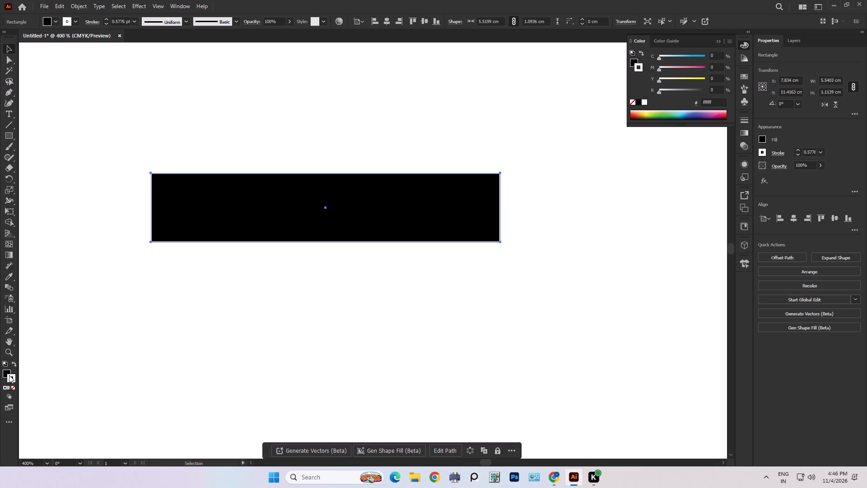
pyautogui.click(14, 386)
pyautogui.click(5, 372)
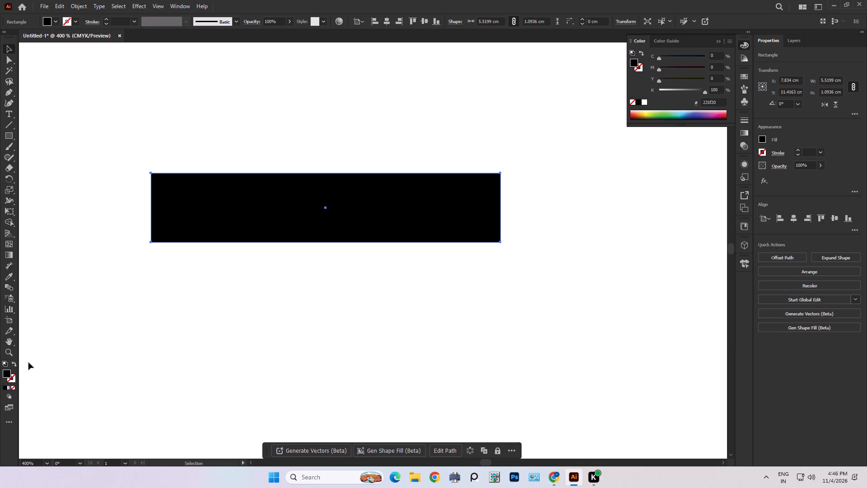
# Fill the PARKSIDE text with yellow, C 0, M 0, Y 100, K 0, without a stroke, and deselect it.
pyautogui.moveTo(198, 138); pyautogui.dragTo(461, 344)
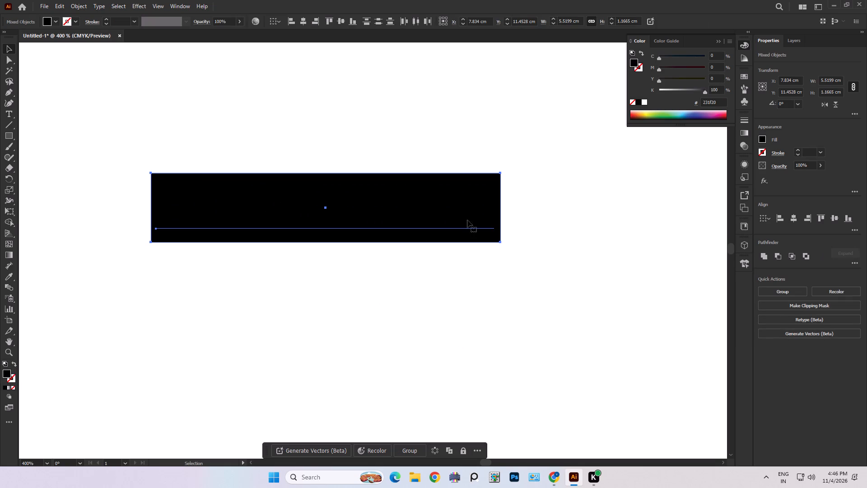
pyautogui.keyDown('shift'); pyautogui.click(468, 200); pyautogui.keyUp('shift')
pyautogui.click(513, 208)
pyautogui.click(326, 204)
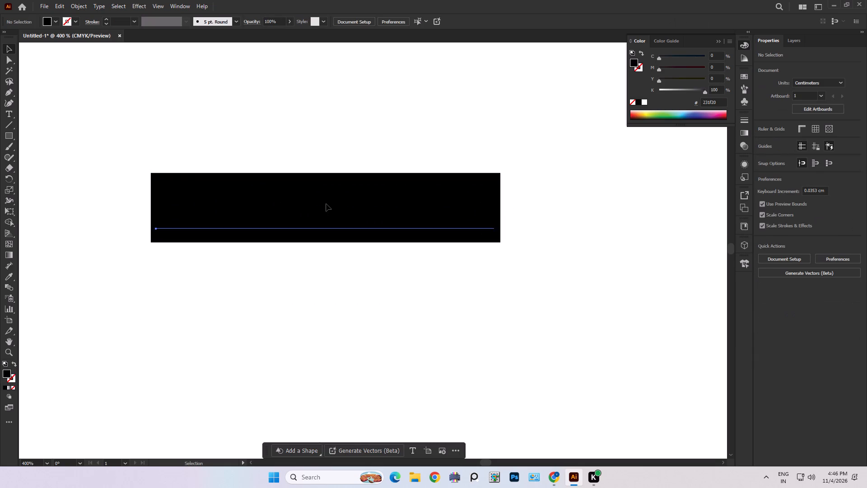
pyautogui.click(14, 364)
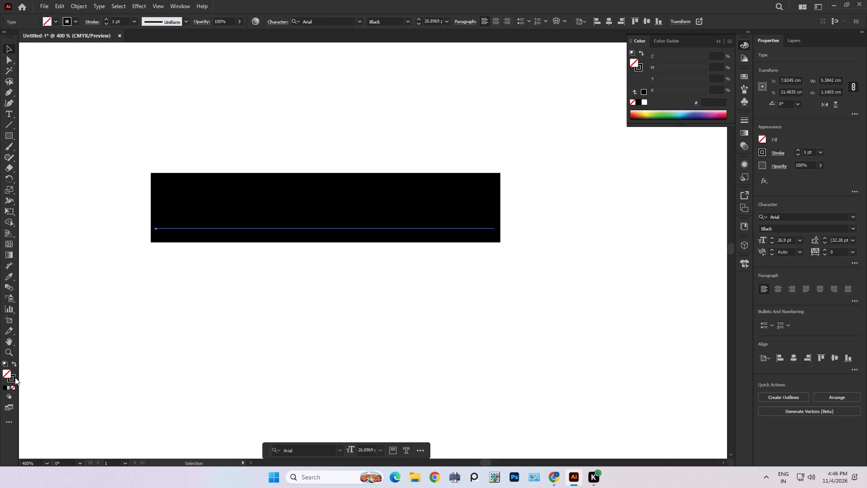
pyautogui.click(14, 377)
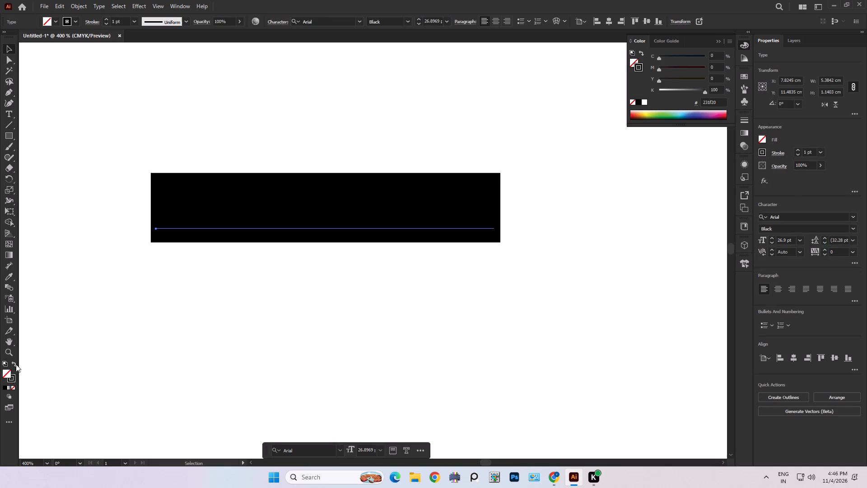
pyautogui.click(14, 364)
pyautogui.click(6, 370)
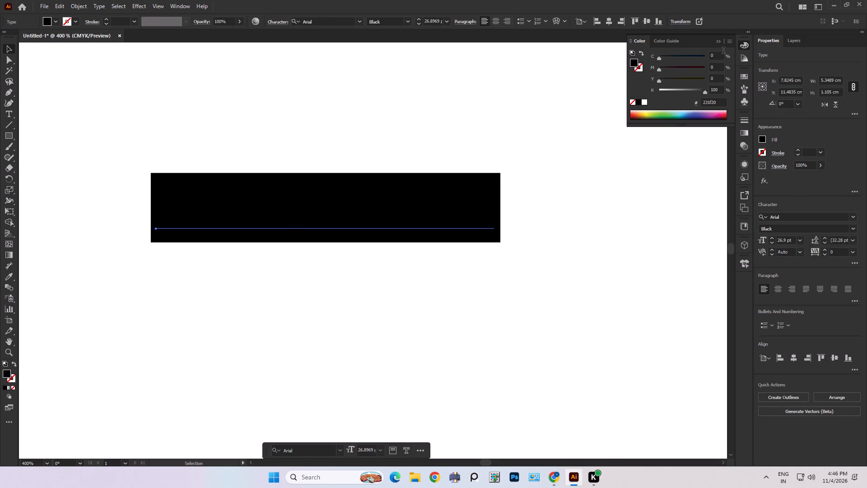
pyautogui.moveTo(665, 90); pyautogui.dragTo(651, 89)
pyautogui.click(695, 80)
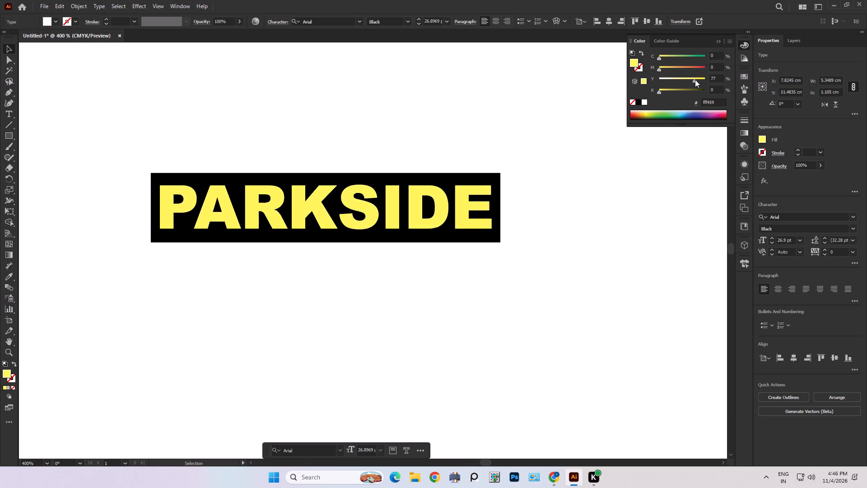
pyautogui.moveTo(698, 80); pyautogui.dragTo(706, 81)
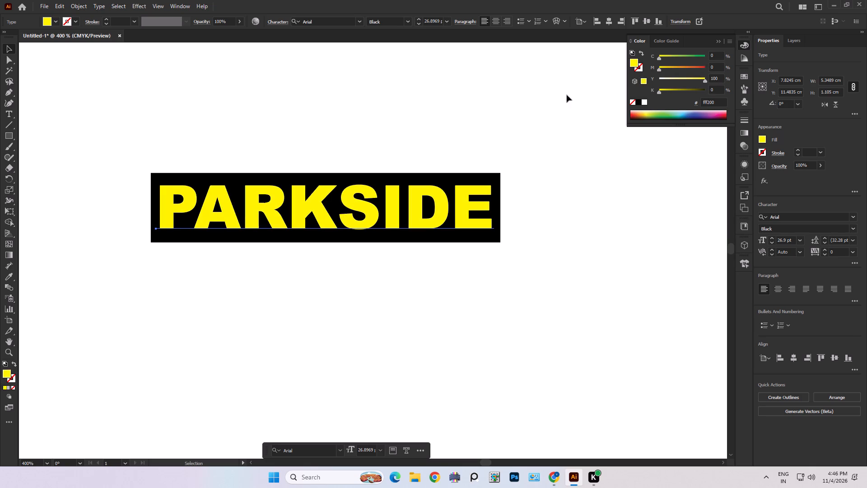
pyautogui.click(5, 46)
pyautogui.click(59, 132)
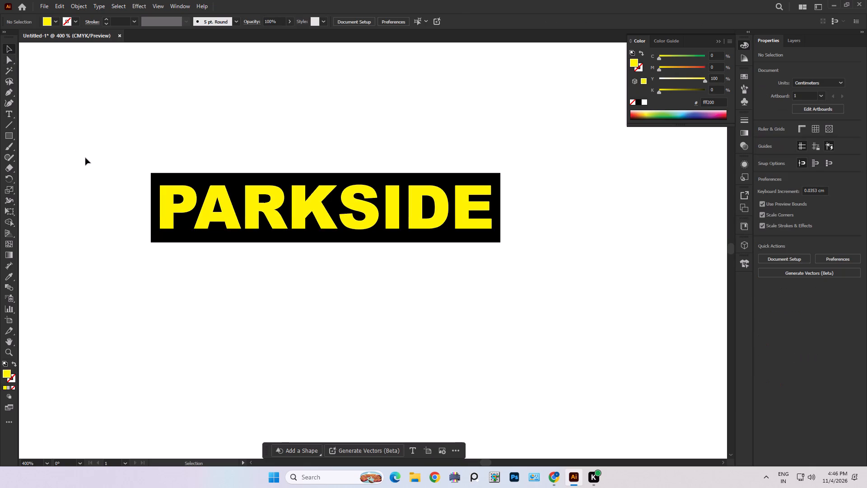
# Scale the rectangle and PARKSIDE text together proportionally to a height of 1.105 cm.
pyautogui.moveTo(98, 143); pyautogui.dragTo(458, 357)
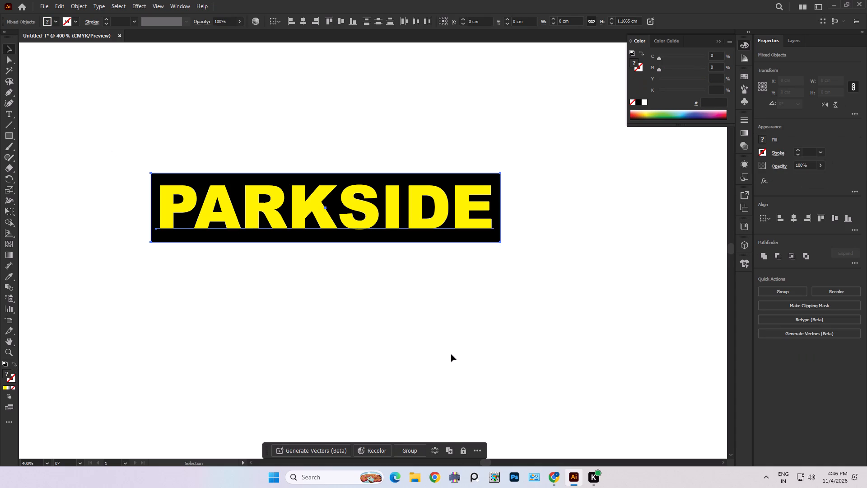
pyautogui.click(842, 95)
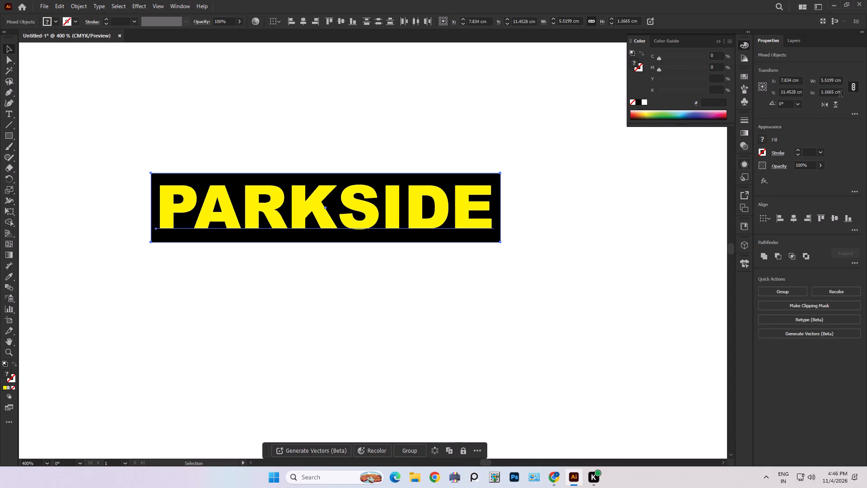
pyautogui.moveTo(841, 94); pyautogui.dragTo(816, 91)
pyautogui.press('1')
pyautogui.press('.')
pyautogui.write('105')
pyautogui.press('Return')
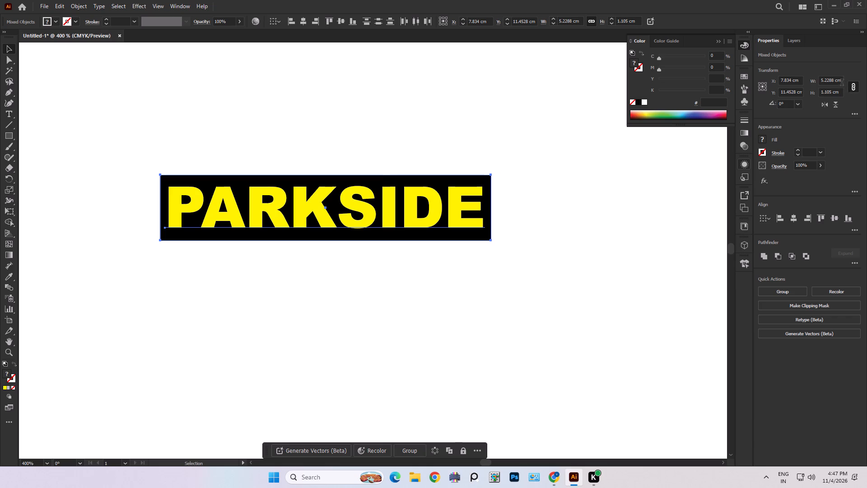
# Unlink the proportions and set the combined width of the rectangle and text to 5.105 cm, leaving nothing selected.
pyautogui.click(851, 88)
pyautogui.click(834, 82)
pyautogui.press('BackSpace')
pyautogui.press('BackSpace')
pyautogui.press('BackSpace')
pyautogui.press('BackSpace')
pyautogui.press('BackSpace')
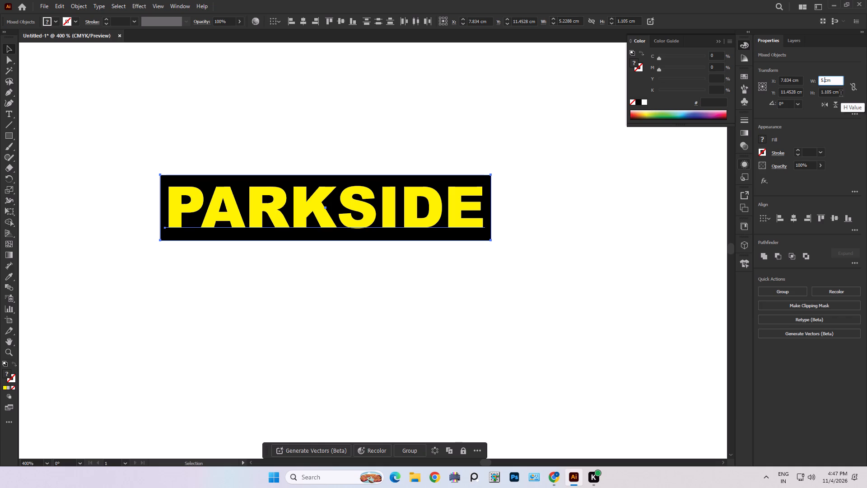
pyautogui.write('105')
pyautogui.press('Return')
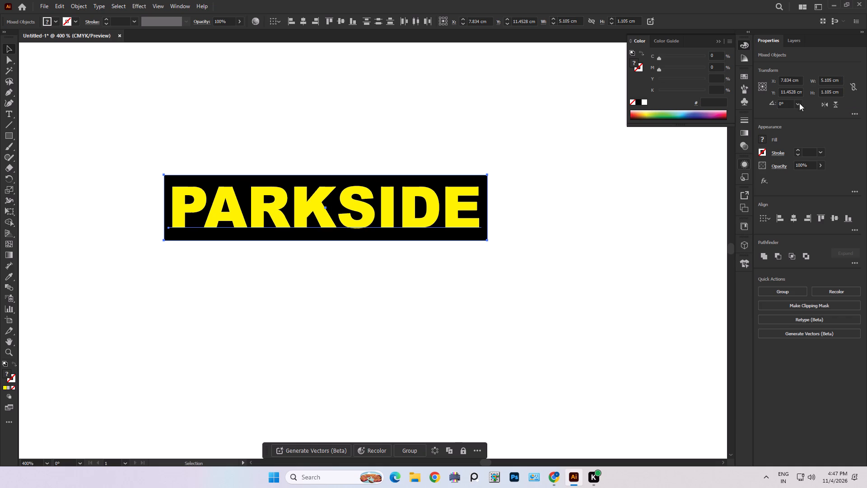
pyautogui.click(10, 50)
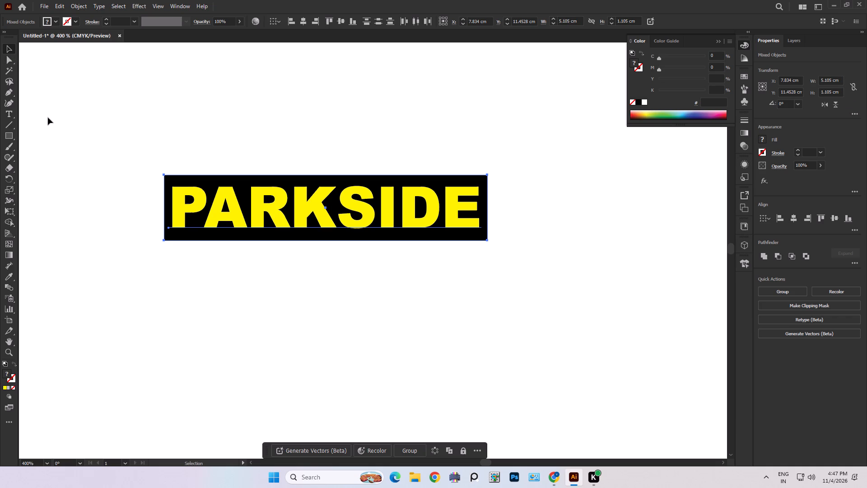
pyautogui.click(48, 117)
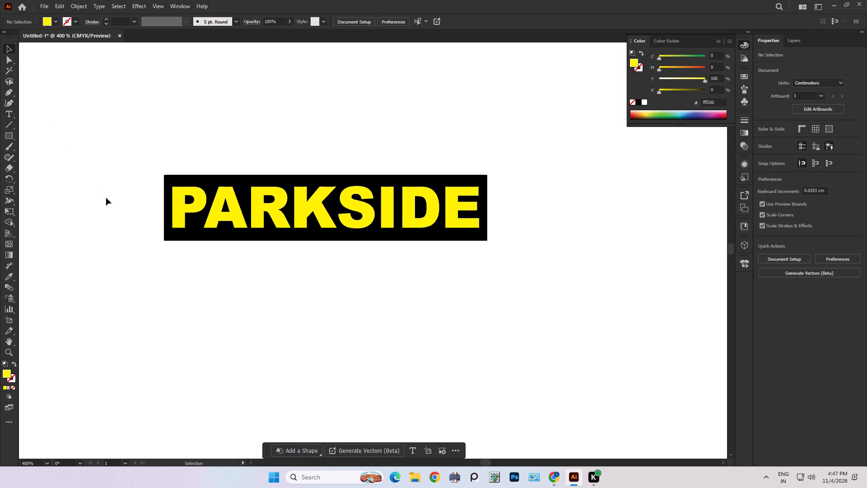
# Change the font style of the PARKSIDE text from Black to Arial Bold.
pyautogui.keyDown('alt'); pyautogui.scroll(-5, 111, 202); pyautogui.keyUp('alt')
pyautogui.keyDown('alt'); pyautogui.scroll(2, 160, 217); pyautogui.keyUp('alt')
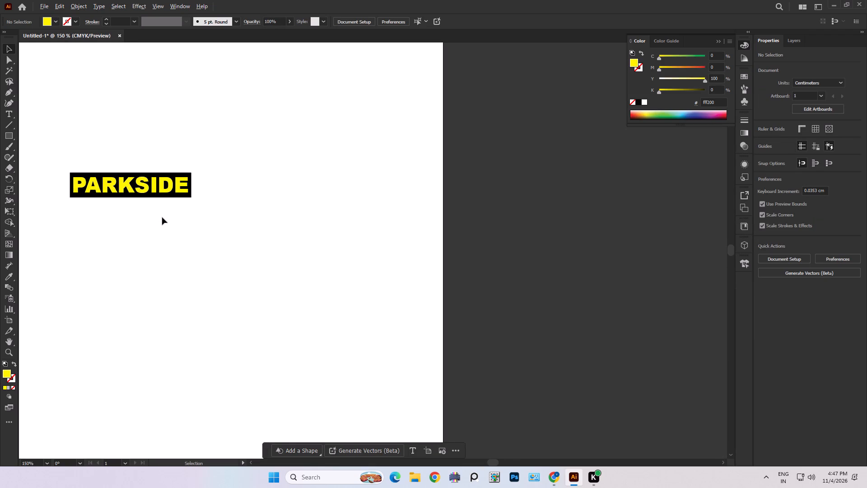
pyautogui.click(124, 187)
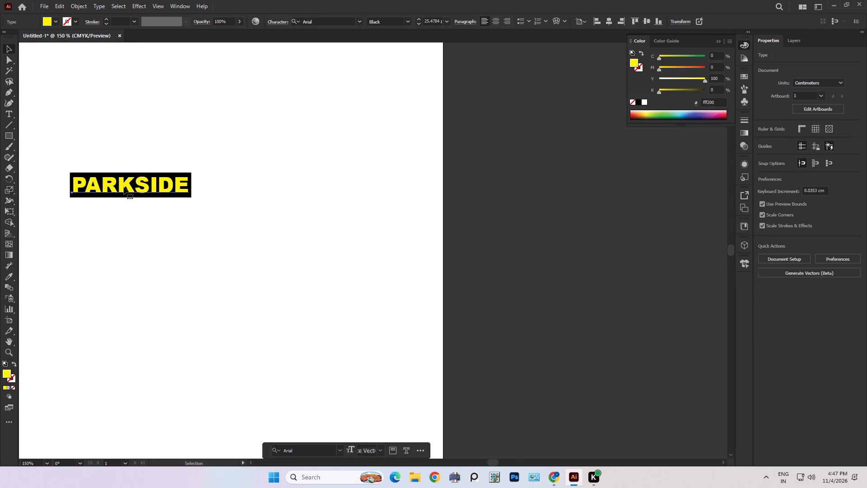
pyautogui.click(410, 20)
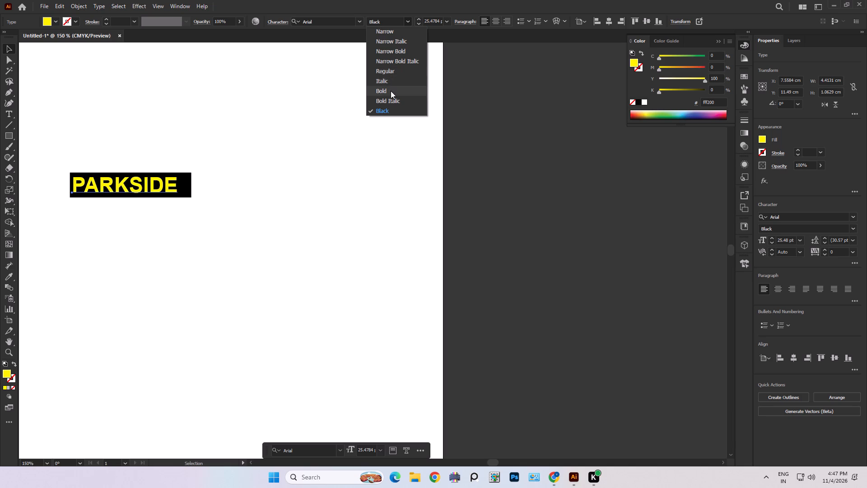
pyautogui.click(391, 91)
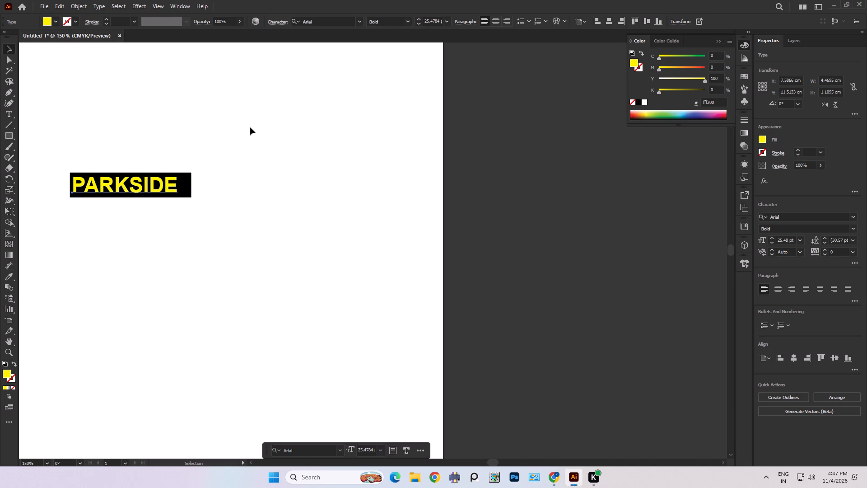
# Center the PARKSIDE text and black rectangle horizontally on each other, try centering them vertically too, undo that vertical alignment, and deselect.
pyautogui.keyDown('shift'); pyautogui.click(186, 184); pyautogui.keyUp('shift')
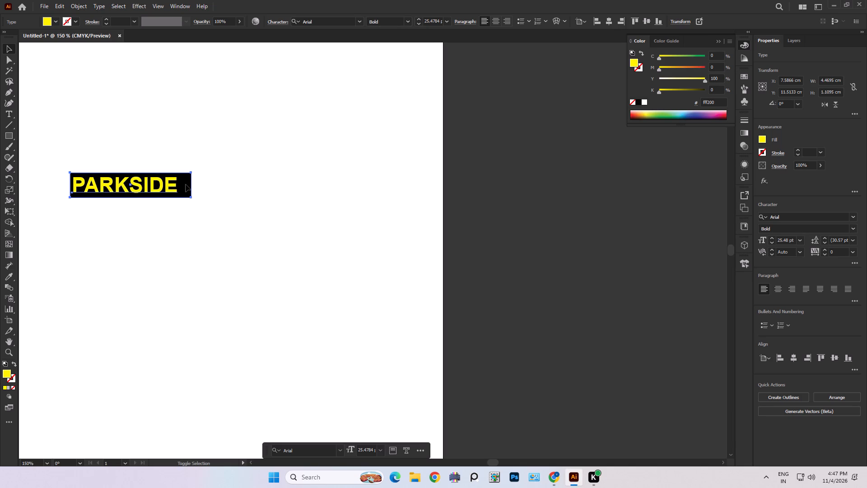
pyautogui.click(302, 23)
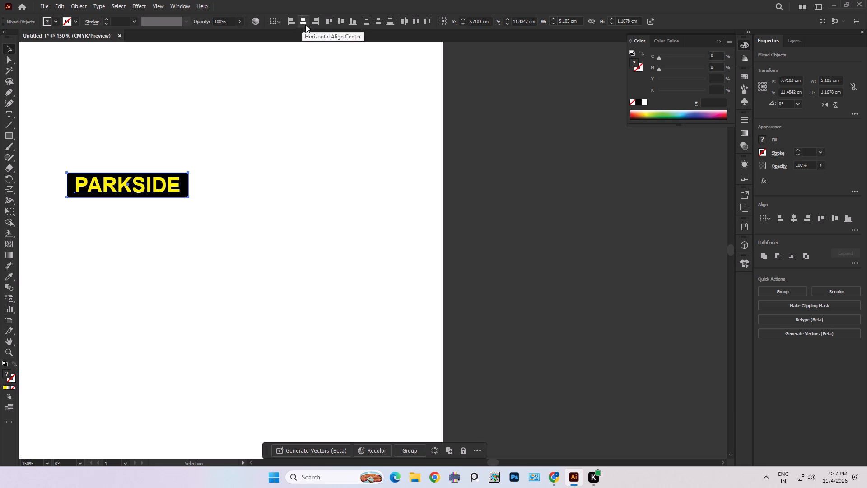
pyautogui.click(345, 22)
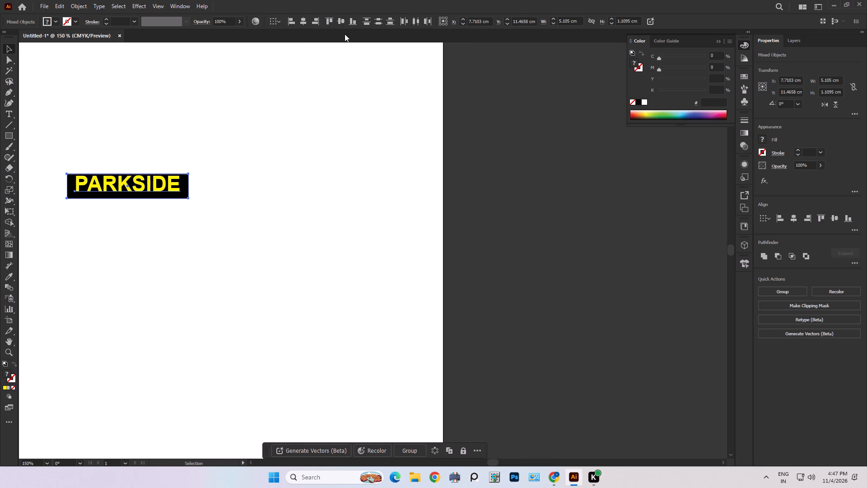
pyautogui.keyDown('alt'); pyautogui.scroll(3, 83, 175); pyautogui.keyUp('alt')
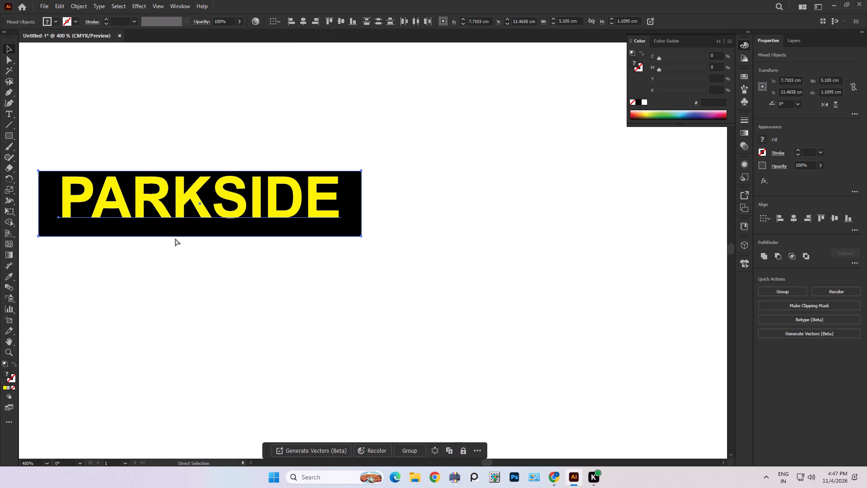
pyautogui.hotkey('ctrl', 'z')
pyautogui.click(194, 248)
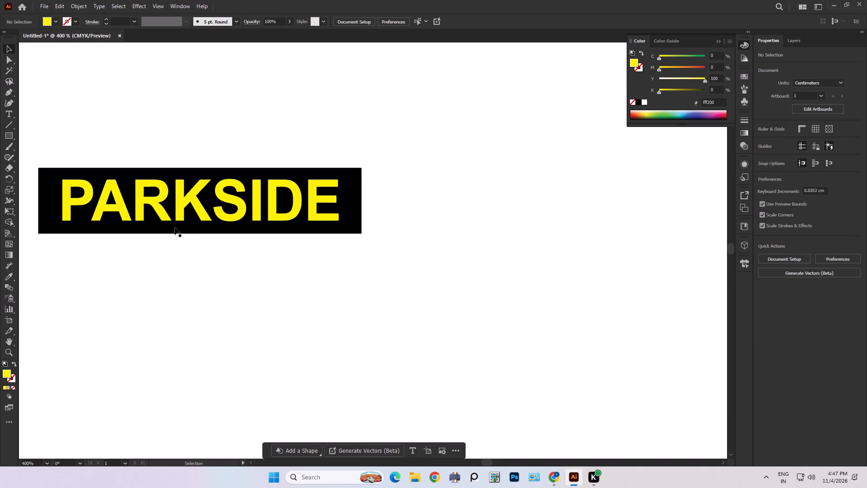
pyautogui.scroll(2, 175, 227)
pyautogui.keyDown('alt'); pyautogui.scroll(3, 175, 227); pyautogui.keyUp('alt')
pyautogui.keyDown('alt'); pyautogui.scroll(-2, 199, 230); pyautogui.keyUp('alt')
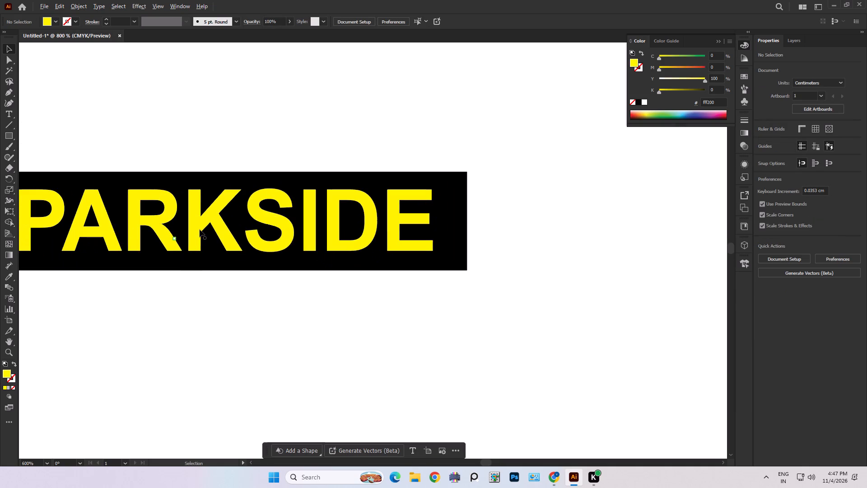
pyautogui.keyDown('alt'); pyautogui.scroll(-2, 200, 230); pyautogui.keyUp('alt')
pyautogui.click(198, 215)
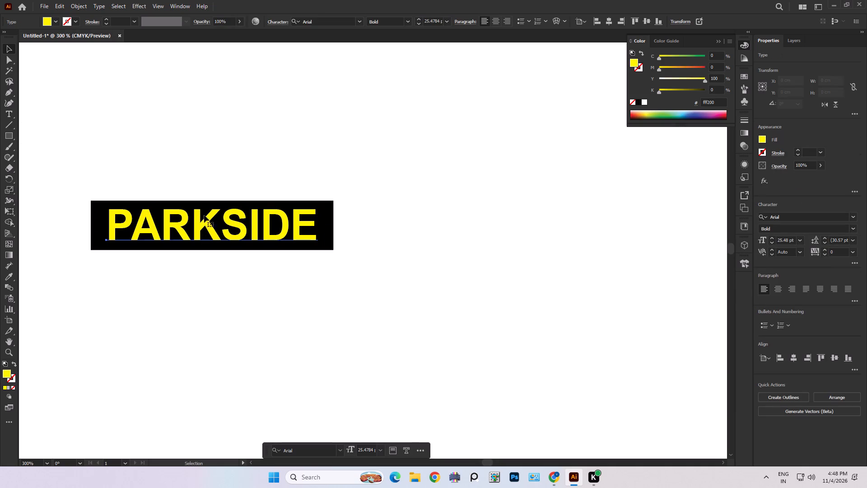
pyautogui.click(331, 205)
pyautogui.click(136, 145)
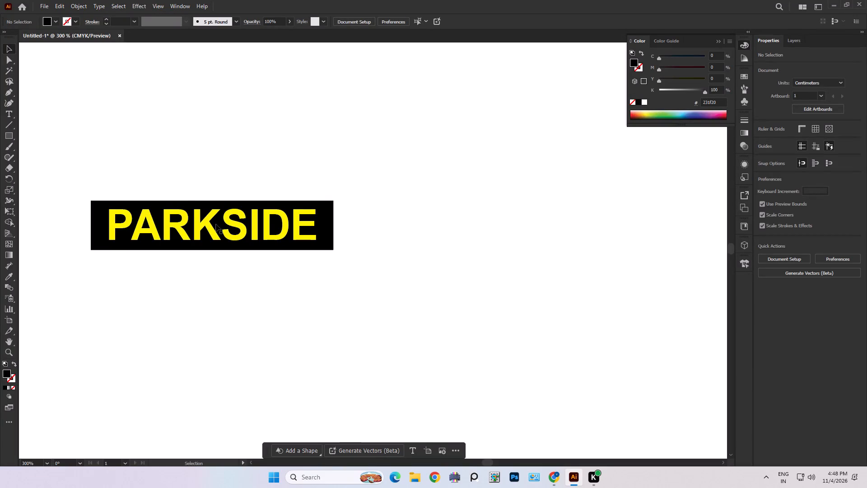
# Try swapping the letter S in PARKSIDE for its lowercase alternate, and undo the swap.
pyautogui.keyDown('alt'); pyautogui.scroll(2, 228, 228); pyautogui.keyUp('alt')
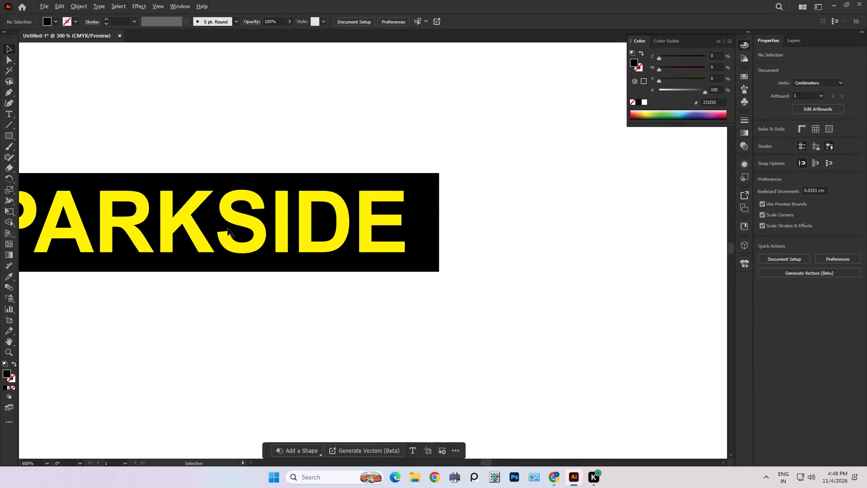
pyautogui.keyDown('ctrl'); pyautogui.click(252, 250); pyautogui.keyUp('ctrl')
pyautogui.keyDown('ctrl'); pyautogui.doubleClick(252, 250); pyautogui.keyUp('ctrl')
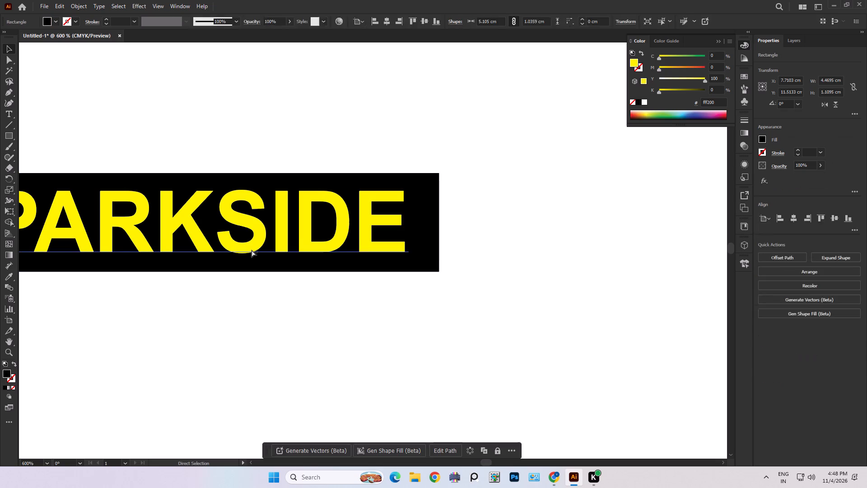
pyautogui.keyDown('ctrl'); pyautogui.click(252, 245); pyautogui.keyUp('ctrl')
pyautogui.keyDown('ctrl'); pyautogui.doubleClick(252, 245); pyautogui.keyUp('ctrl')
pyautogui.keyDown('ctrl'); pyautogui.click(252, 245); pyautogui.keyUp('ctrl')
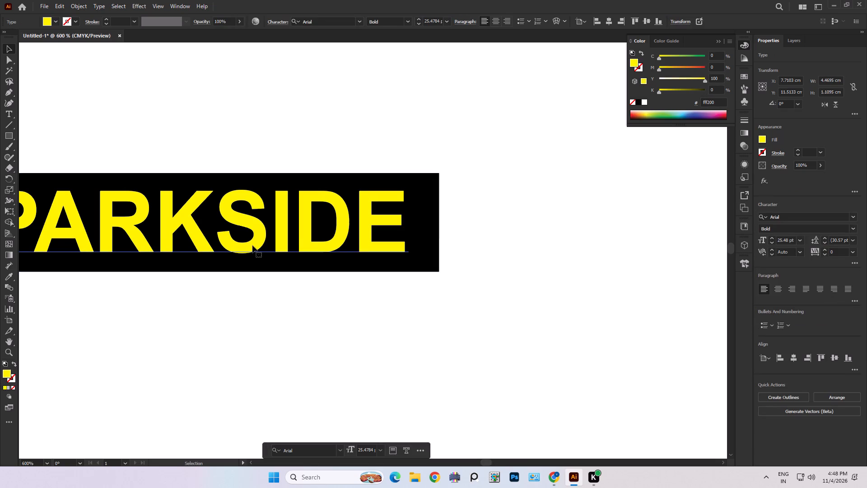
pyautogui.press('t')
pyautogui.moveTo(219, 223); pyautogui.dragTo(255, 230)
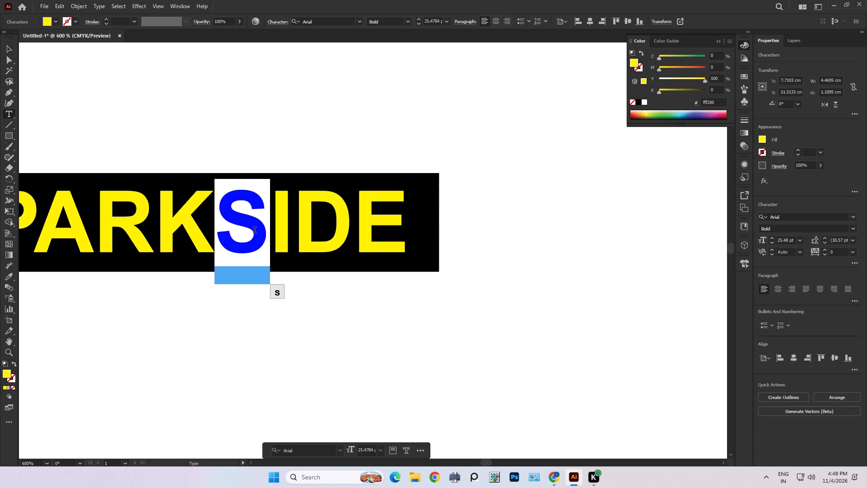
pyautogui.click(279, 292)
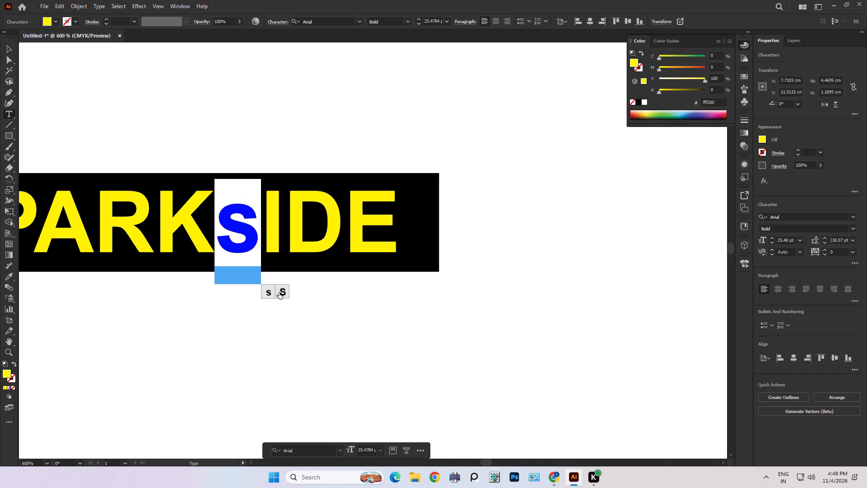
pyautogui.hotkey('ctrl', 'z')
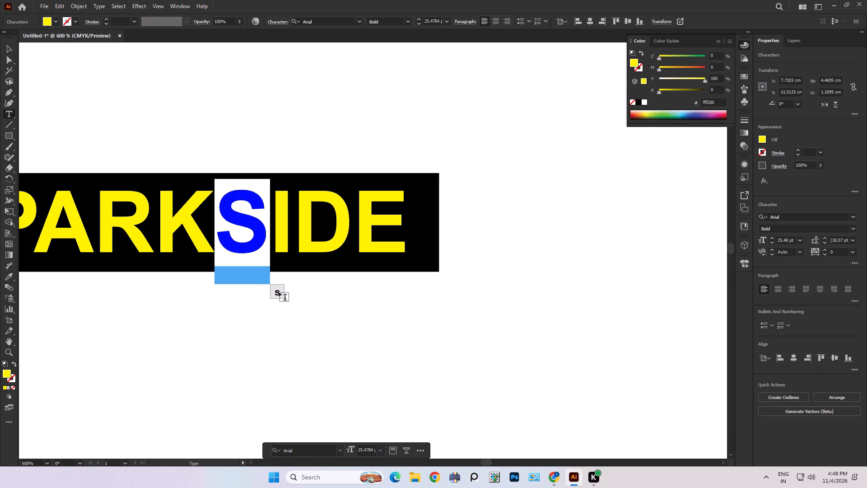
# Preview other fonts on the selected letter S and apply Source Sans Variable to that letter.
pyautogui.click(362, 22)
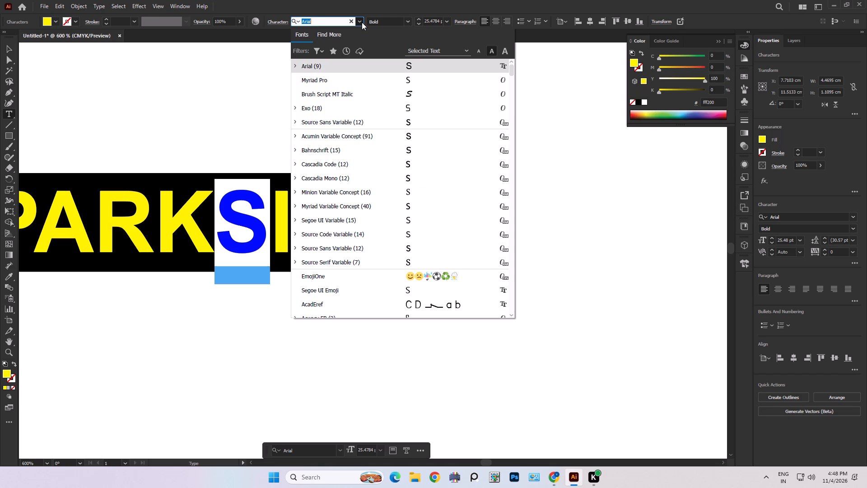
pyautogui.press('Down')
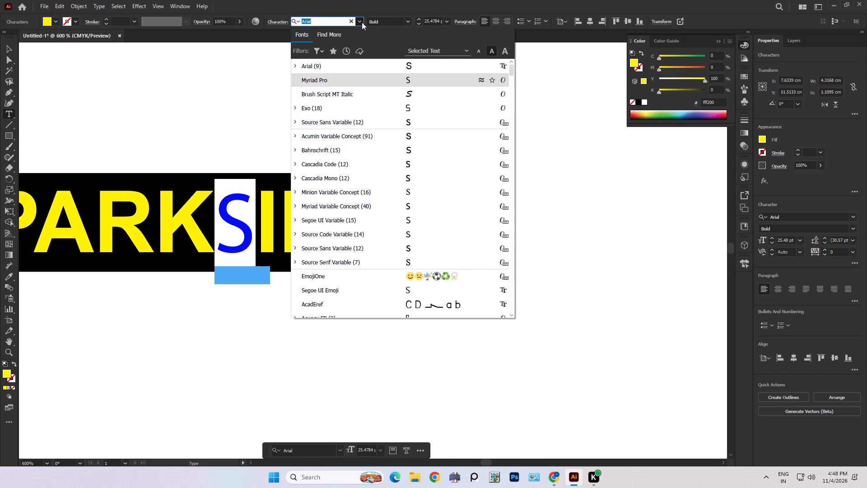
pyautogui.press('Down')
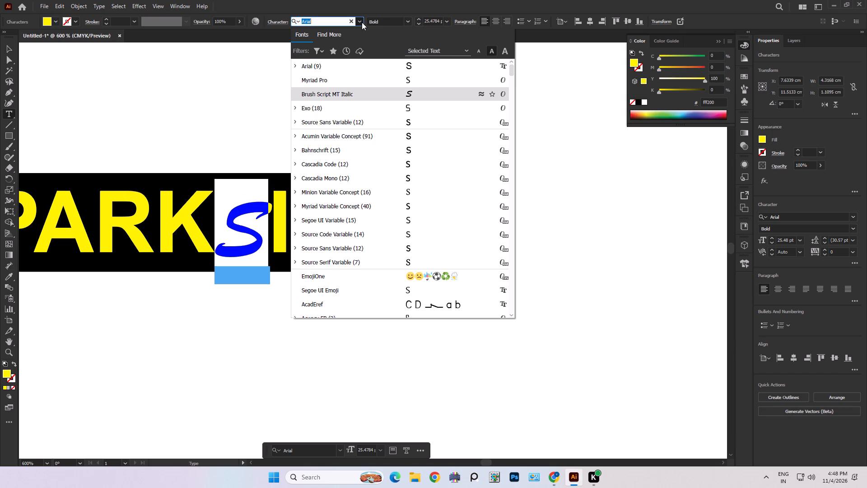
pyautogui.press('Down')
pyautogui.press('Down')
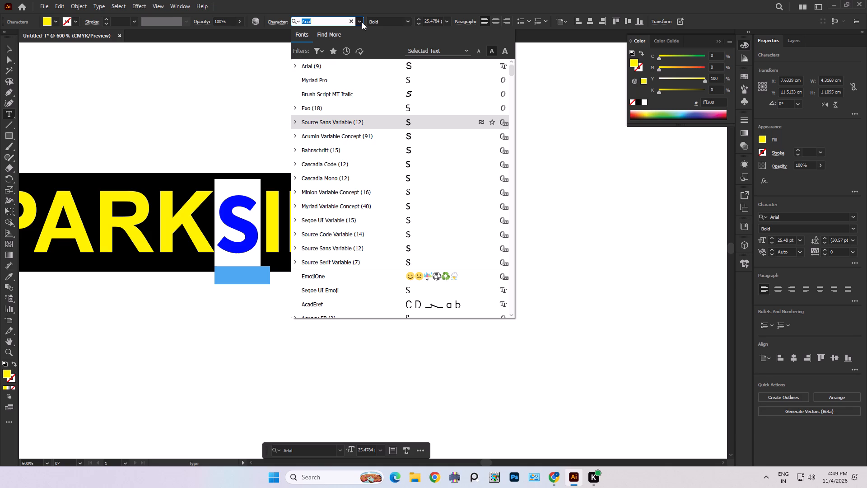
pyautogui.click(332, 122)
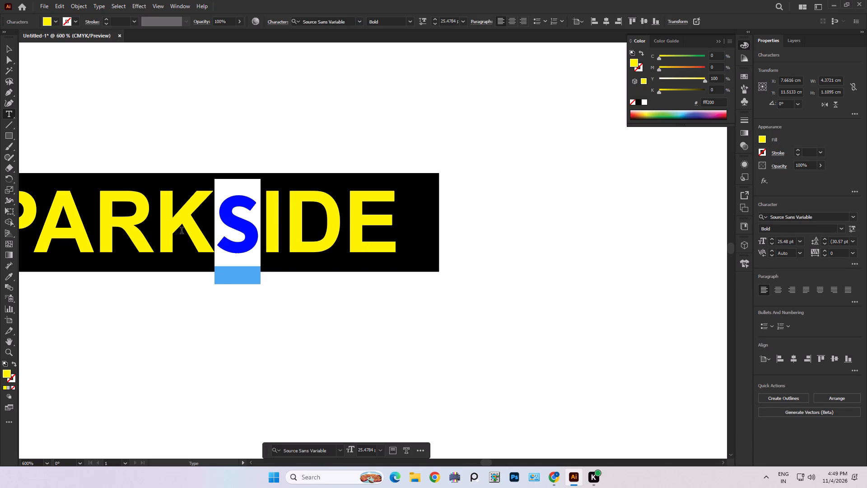
# Apply the Source Sans Variable font to the whole word PARKSIDE.
pyautogui.doubleClick(159, 218)
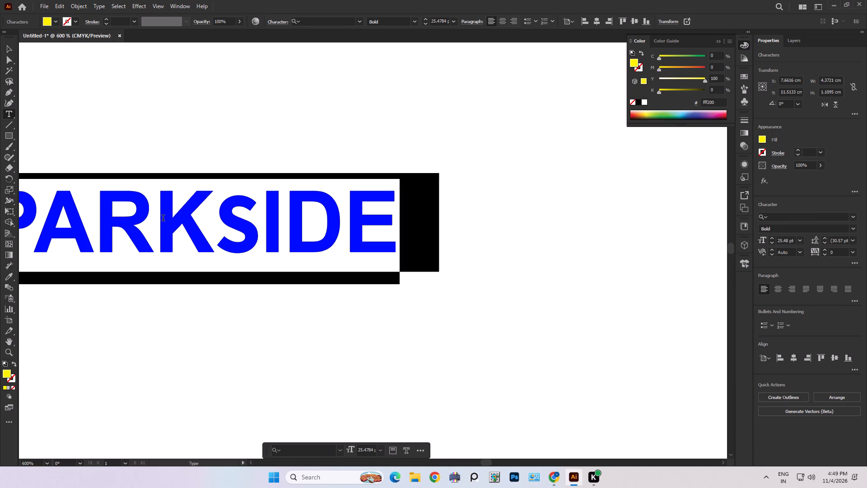
pyautogui.click(355, 22)
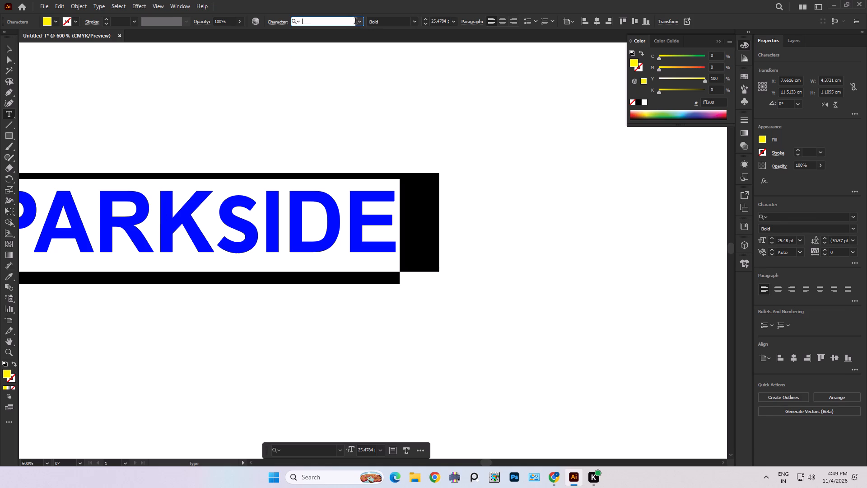
pyautogui.click(360, 22)
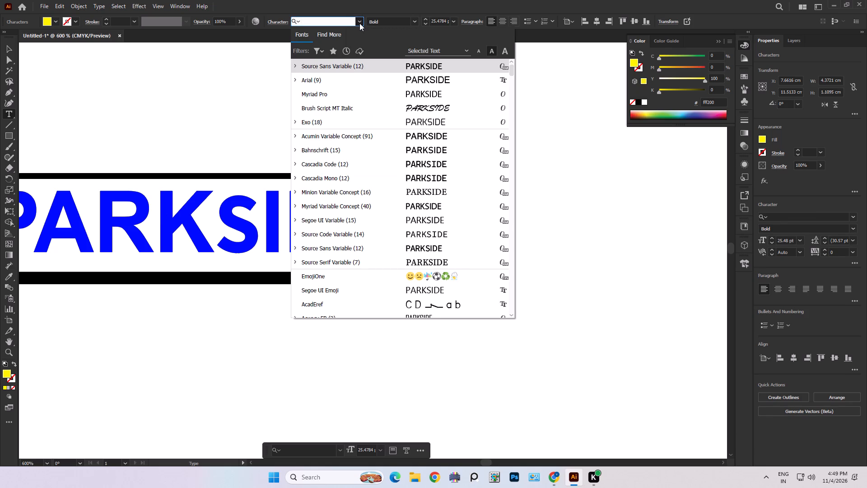
pyautogui.click(344, 67)
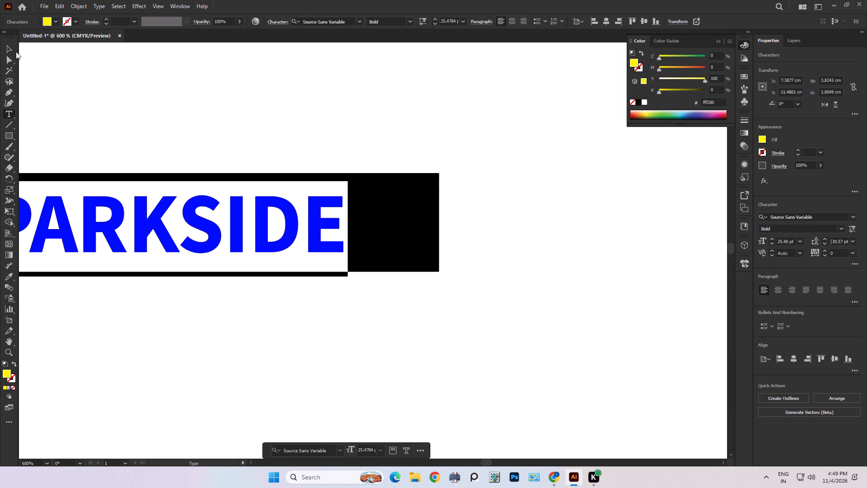
# Center the restyled PARKSIDE text and black rectangle horizontally, try vertical centering, undo that vertical alignment, and deselect.
pyautogui.click(7, 47)
pyautogui.moveTo(300, 132); pyautogui.dragTo(473, 153, button='middle')
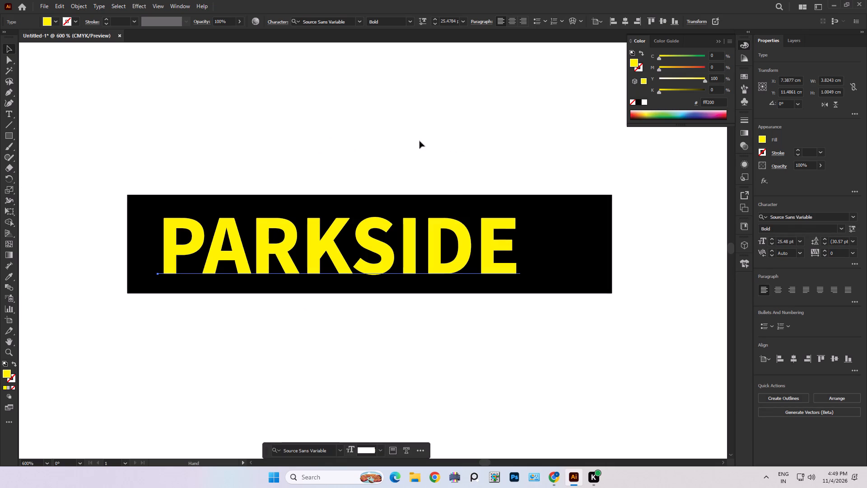
pyautogui.keyDown('shift'); pyautogui.click(565, 245); pyautogui.keyUp('shift')
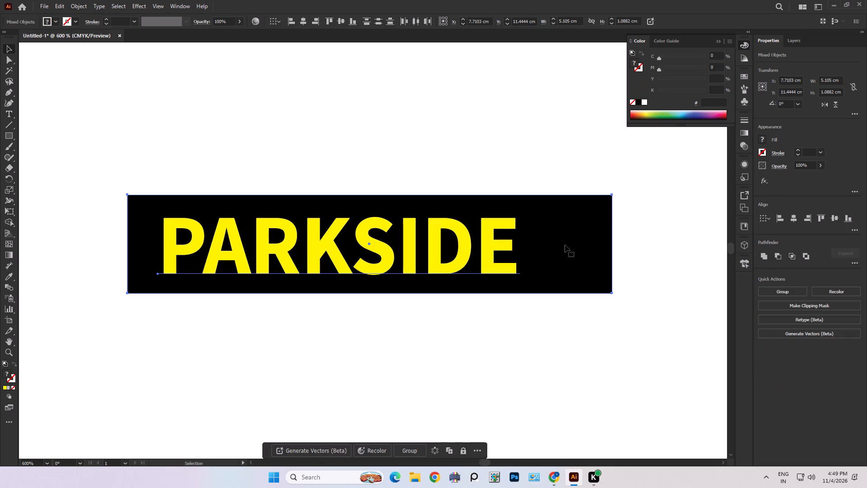
pyautogui.press('c')
pyautogui.click(303, 21)
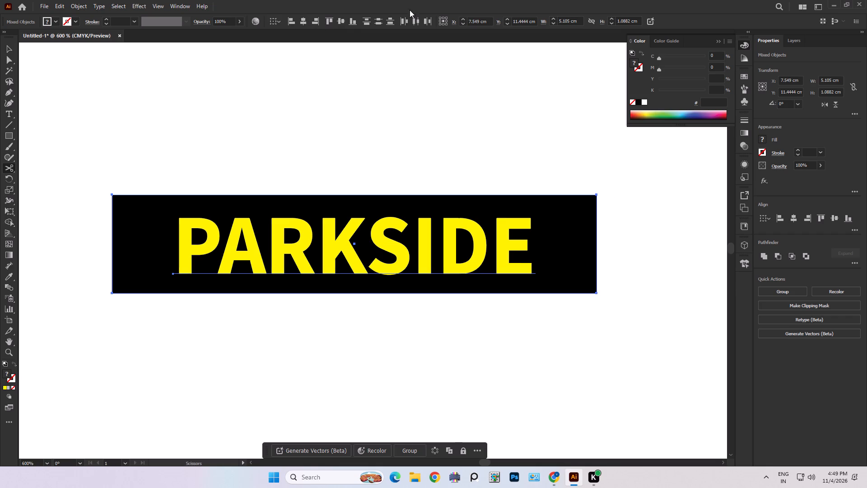
pyautogui.click(341, 21)
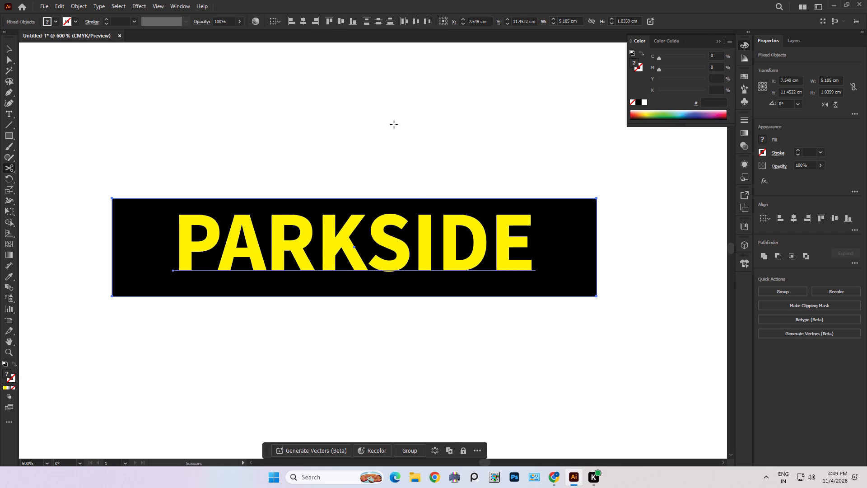
pyautogui.keyDown('alt'); pyautogui.scroll(-3, 407, 209); pyautogui.keyUp('alt')
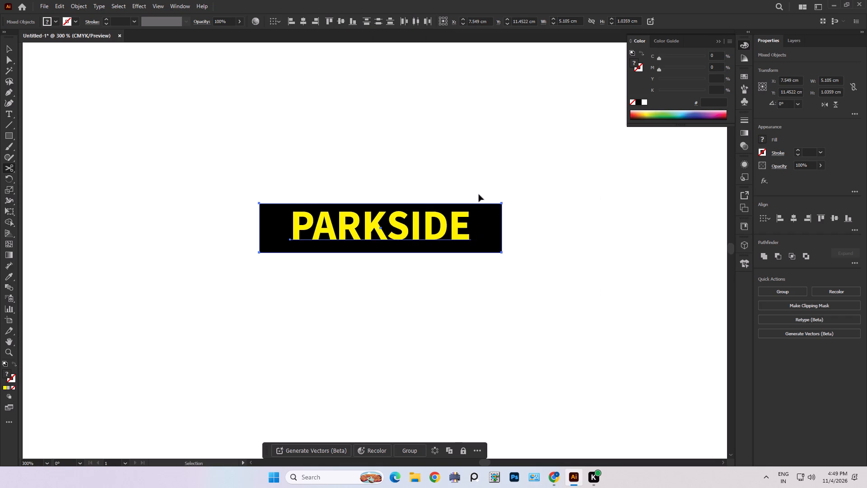
pyautogui.hotkey('ctrl', 'z')
pyautogui.click(7, 51)
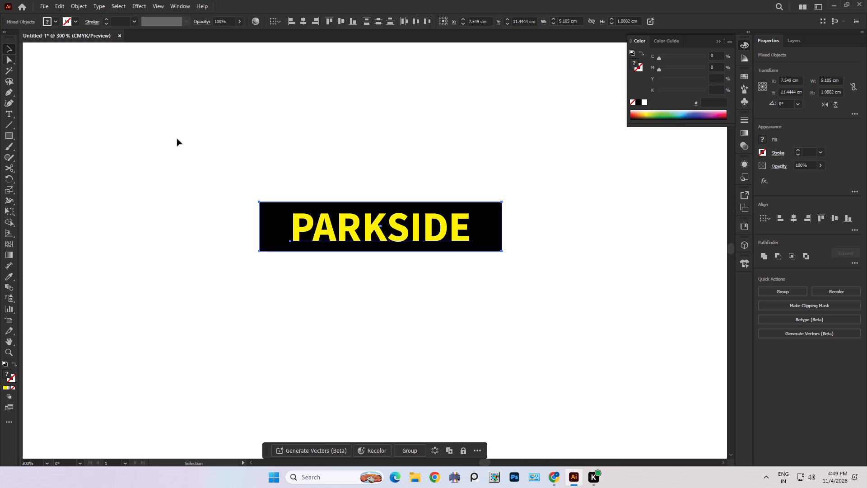
pyautogui.click(238, 150)
# Check the available font styles for the PARKSIDE text and apply Bold.
pyautogui.click(309, 223)
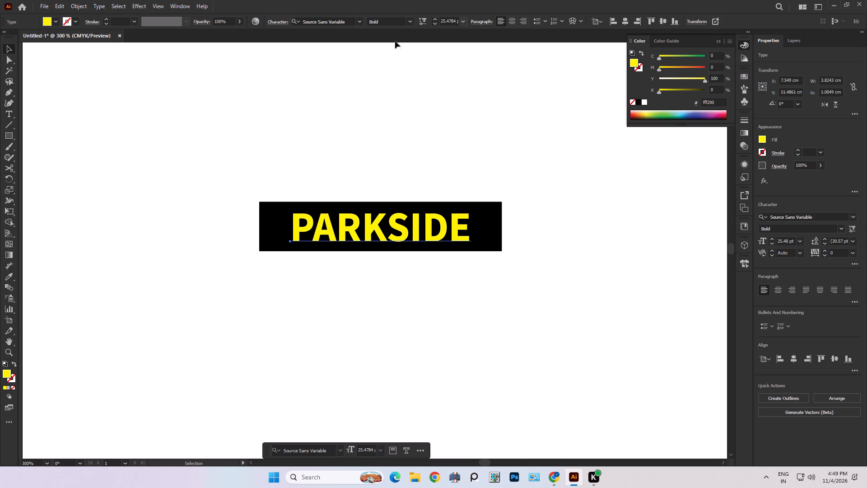
pyautogui.click(412, 22)
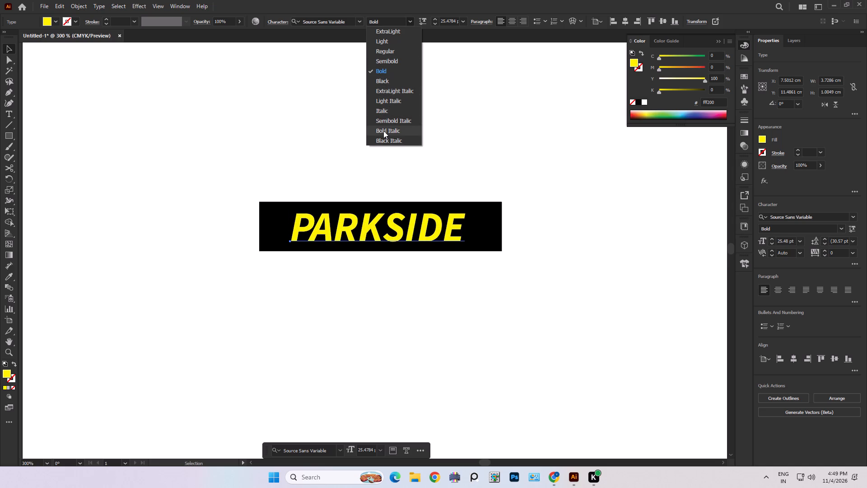
pyautogui.click(384, 72)
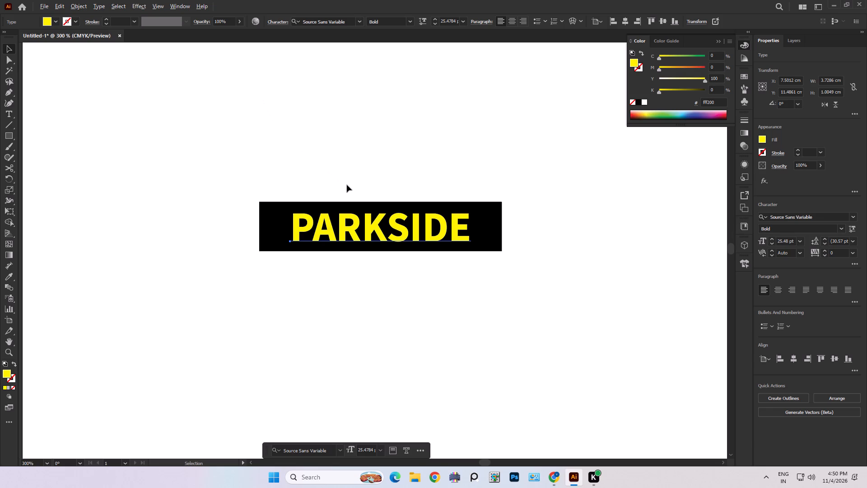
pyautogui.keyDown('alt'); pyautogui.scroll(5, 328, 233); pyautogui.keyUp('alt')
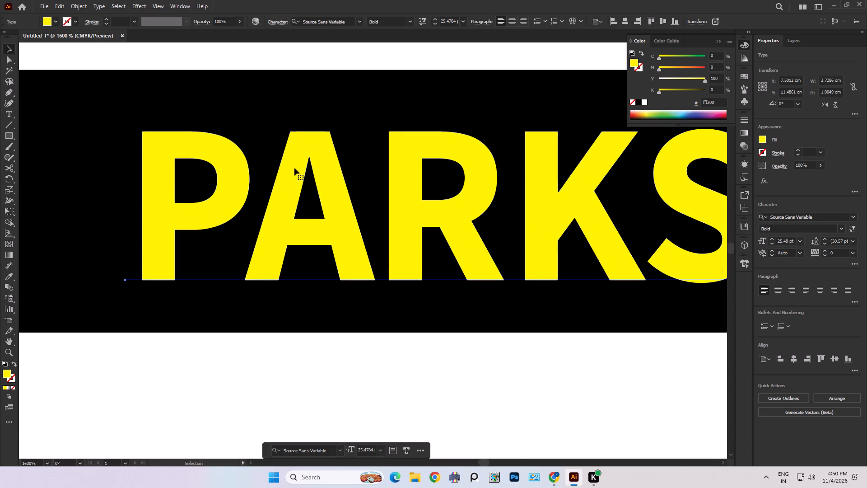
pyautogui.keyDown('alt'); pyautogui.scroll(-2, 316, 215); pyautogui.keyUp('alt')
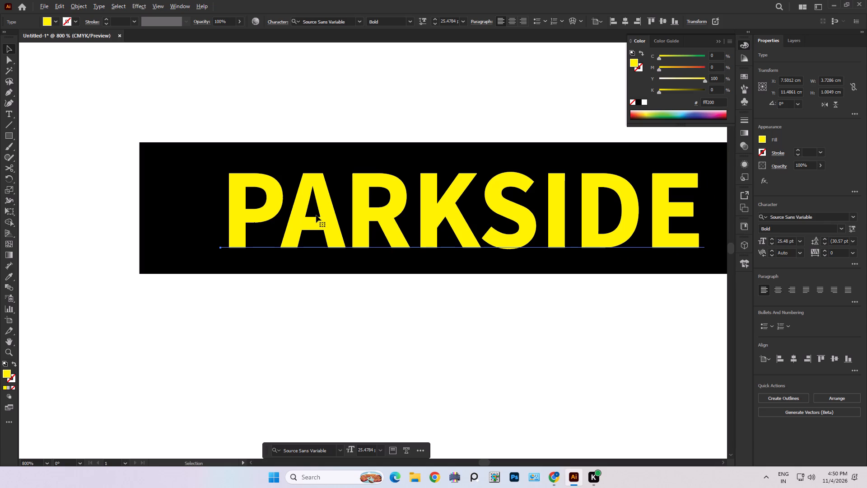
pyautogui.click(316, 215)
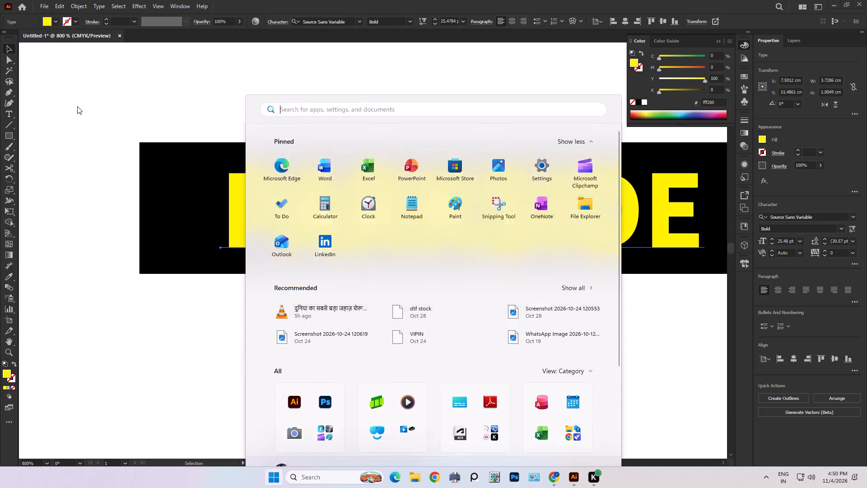
# Switch to the Windows system search and look for an app starting with w.
pyautogui.press('w')
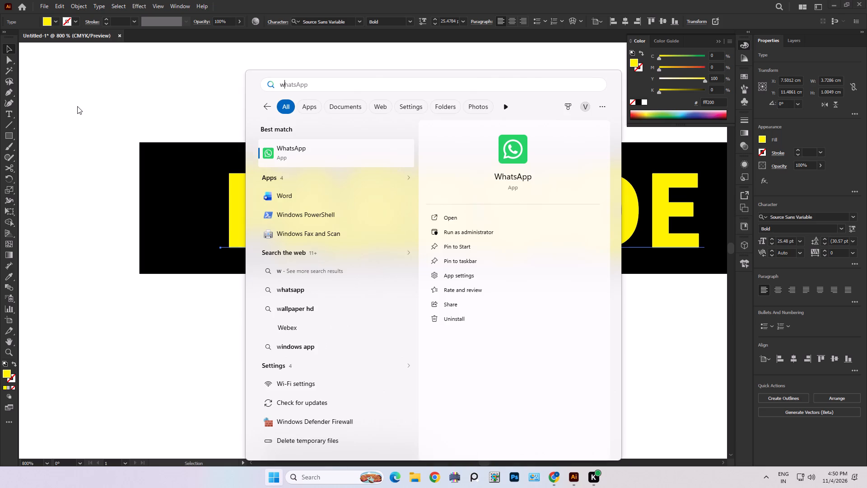
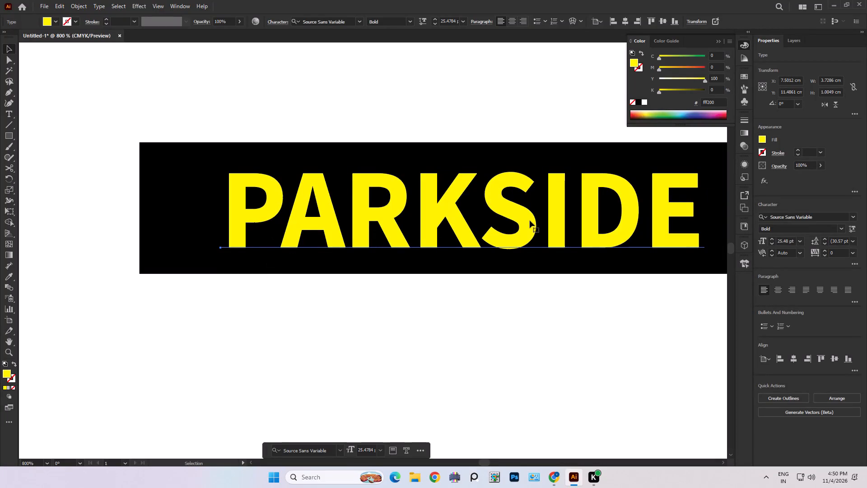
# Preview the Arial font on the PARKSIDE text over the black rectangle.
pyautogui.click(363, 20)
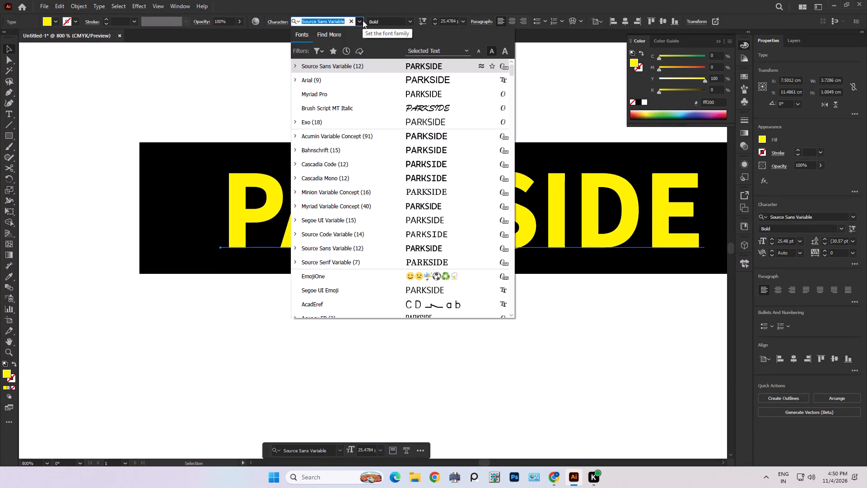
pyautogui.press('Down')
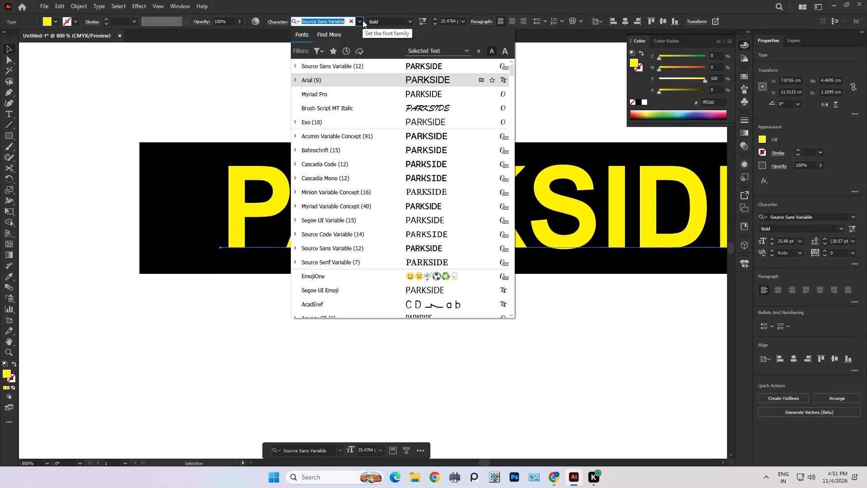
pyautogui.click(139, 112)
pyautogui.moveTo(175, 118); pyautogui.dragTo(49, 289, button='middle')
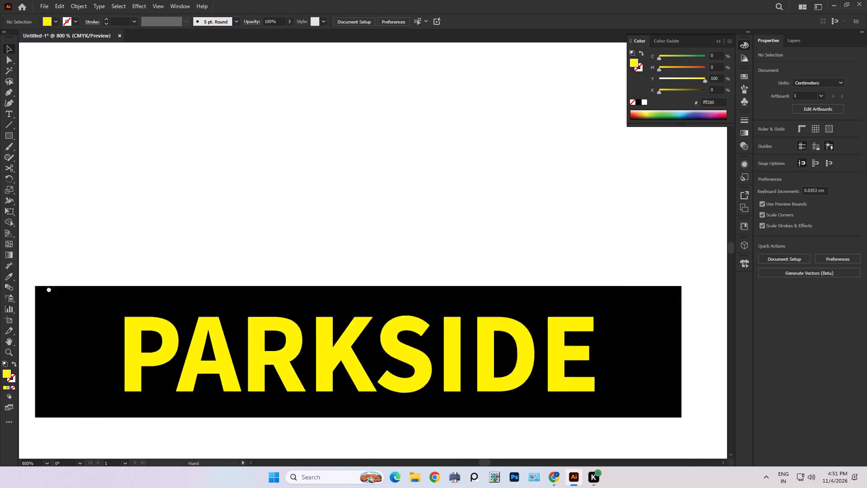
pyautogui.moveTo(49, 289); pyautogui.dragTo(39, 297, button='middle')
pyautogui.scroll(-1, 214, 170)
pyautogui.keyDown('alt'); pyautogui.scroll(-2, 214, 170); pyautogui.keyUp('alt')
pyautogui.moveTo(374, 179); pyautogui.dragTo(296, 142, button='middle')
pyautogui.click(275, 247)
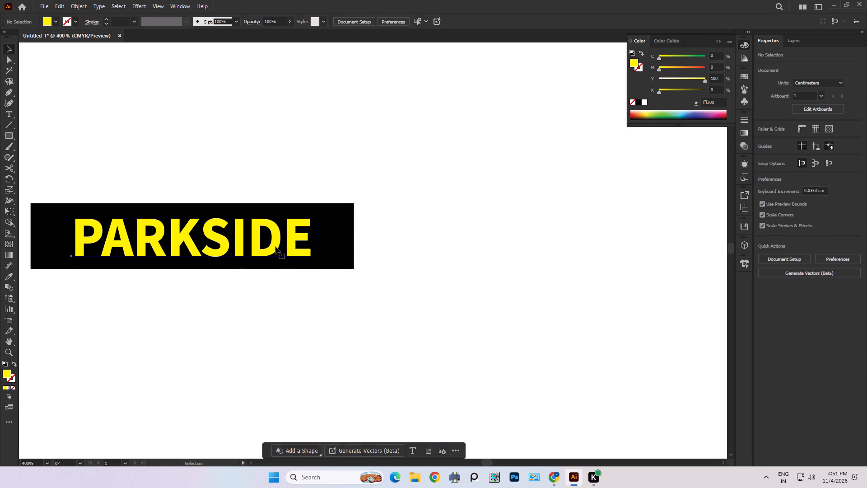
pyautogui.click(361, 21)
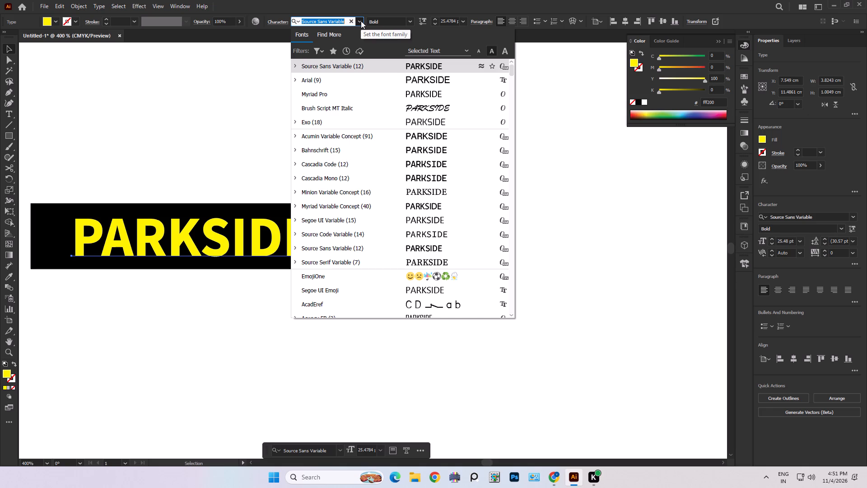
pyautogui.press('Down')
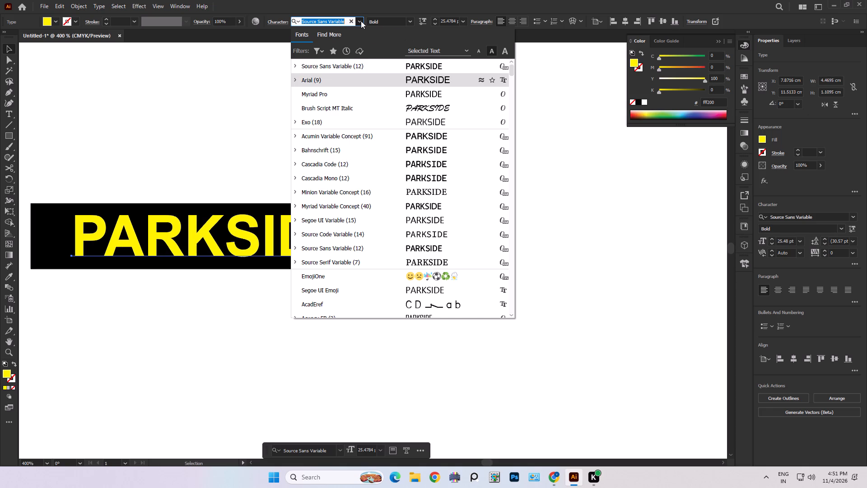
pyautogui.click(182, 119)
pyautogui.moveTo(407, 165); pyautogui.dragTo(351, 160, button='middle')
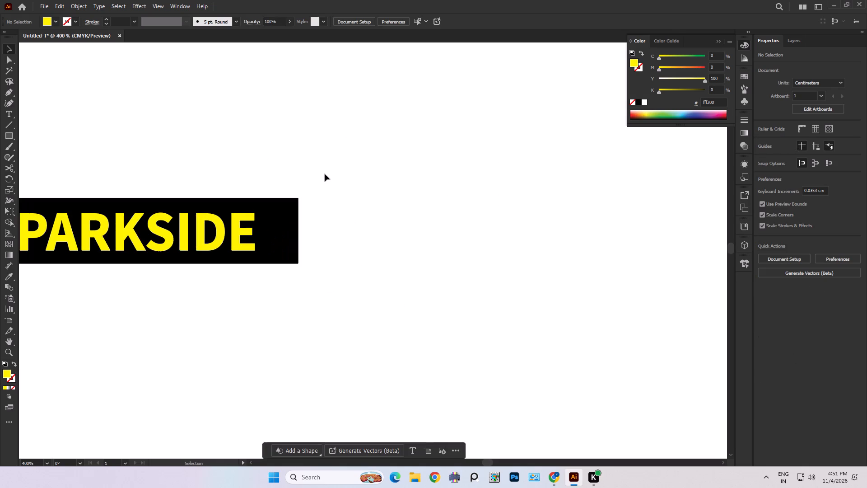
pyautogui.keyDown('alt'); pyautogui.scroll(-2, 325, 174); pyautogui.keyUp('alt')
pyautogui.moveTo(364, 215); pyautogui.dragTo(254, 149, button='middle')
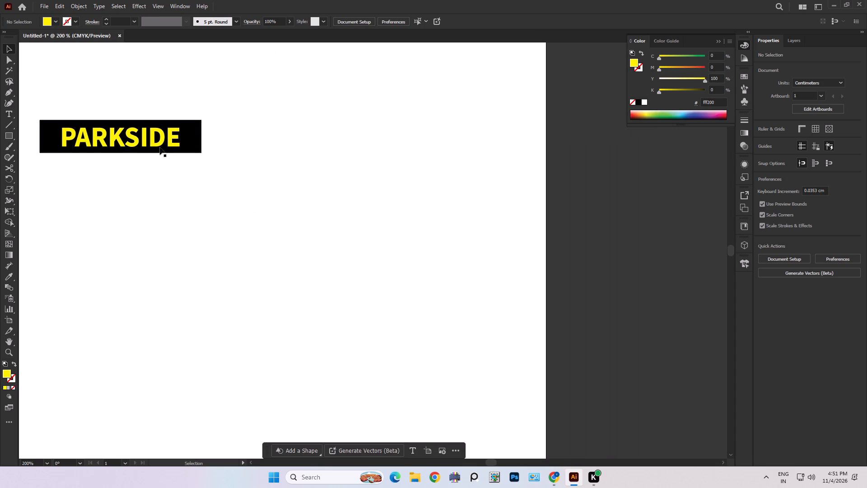
# Compare font families on the PARKSIDE text and apply Bahnschrift Bold.
pyautogui.click(150, 142)
pyautogui.click(362, 22)
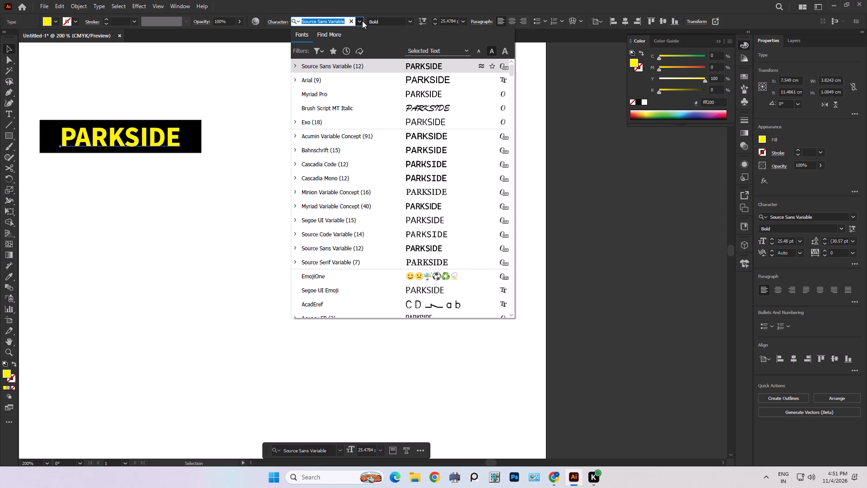
pyautogui.press('Down')
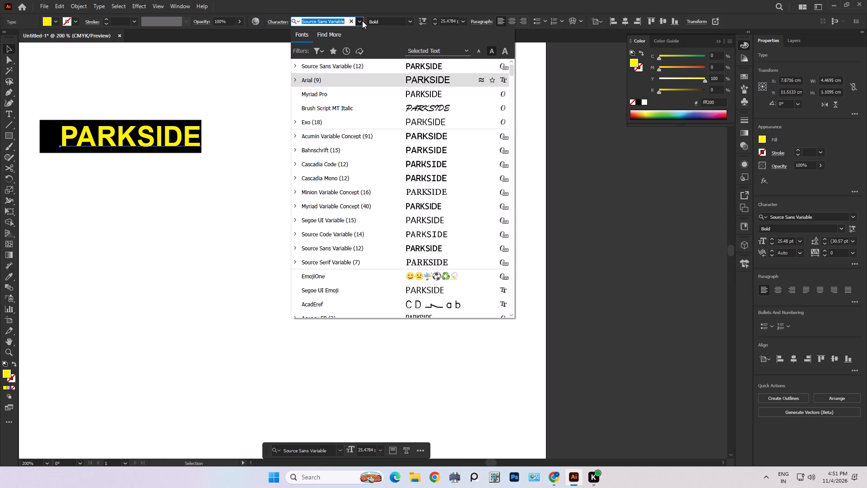
pyautogui.press('Down')
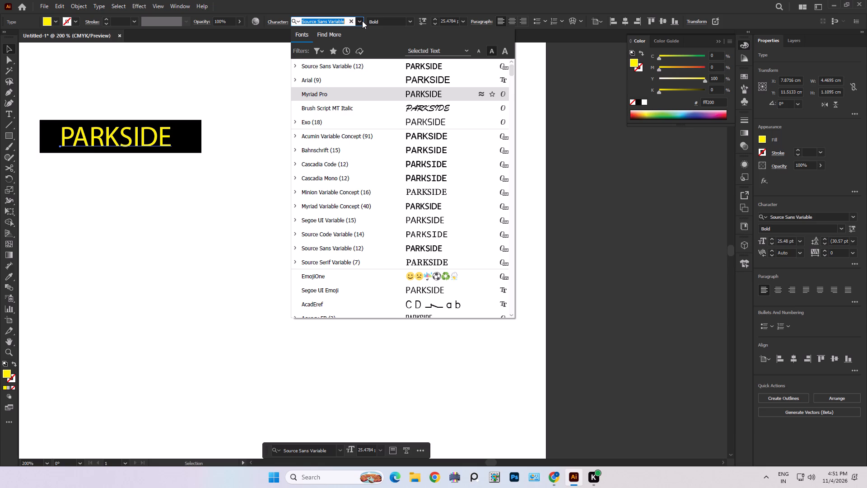
pyautogui.press('Down')
pyautogui.press('Down')
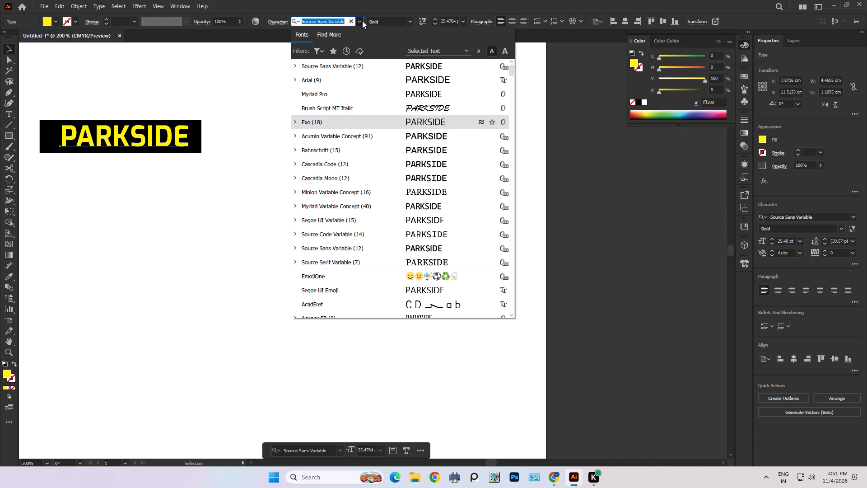
pyautogui.press('Down')
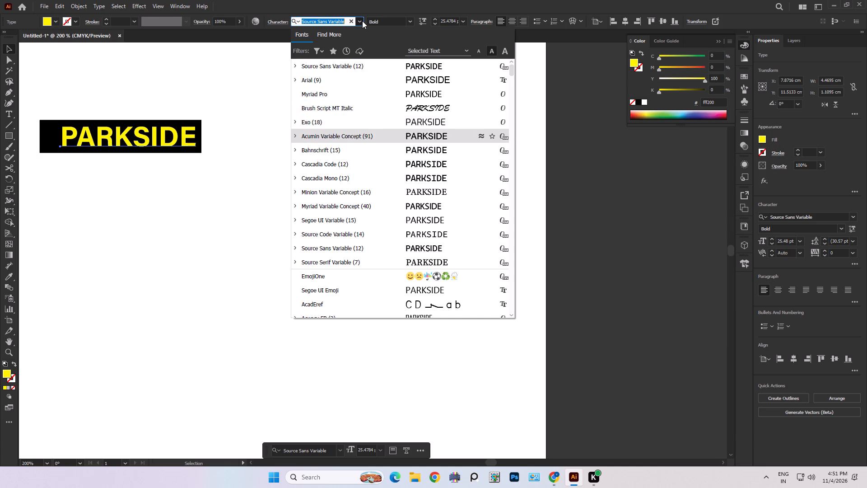
pyautogui.press('Down')
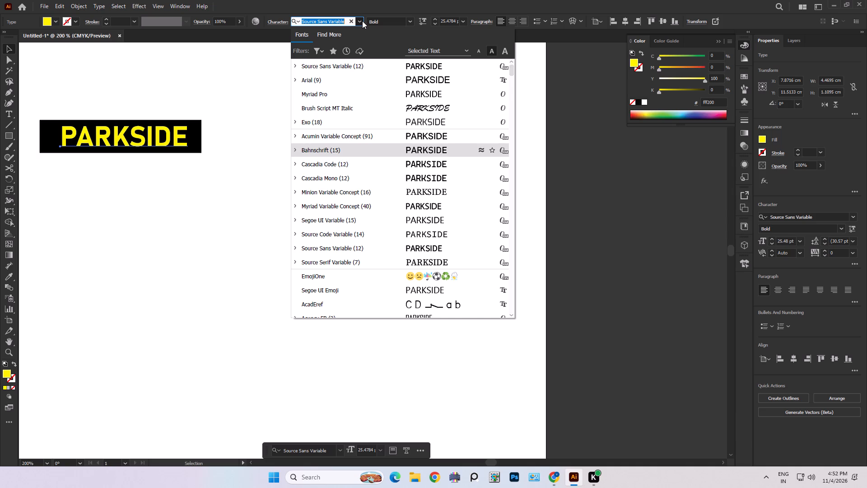
pyautogui.click(296, 149)
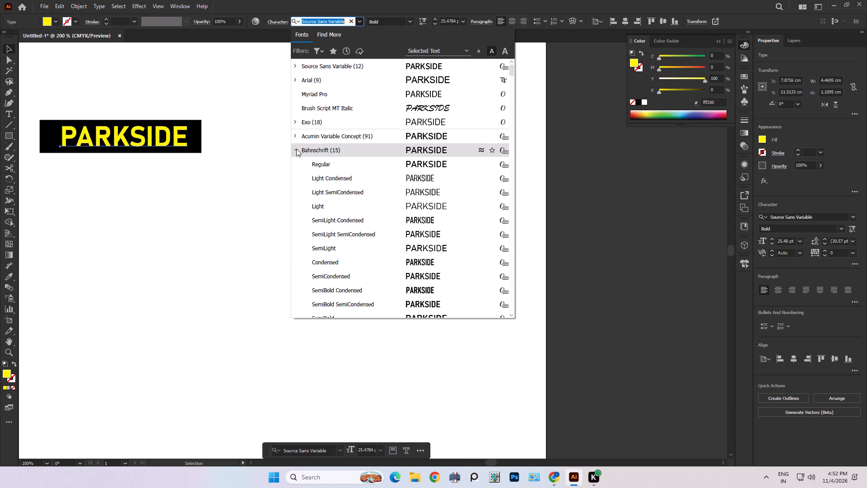
pyautogui.scroll(-2, 340, 235)
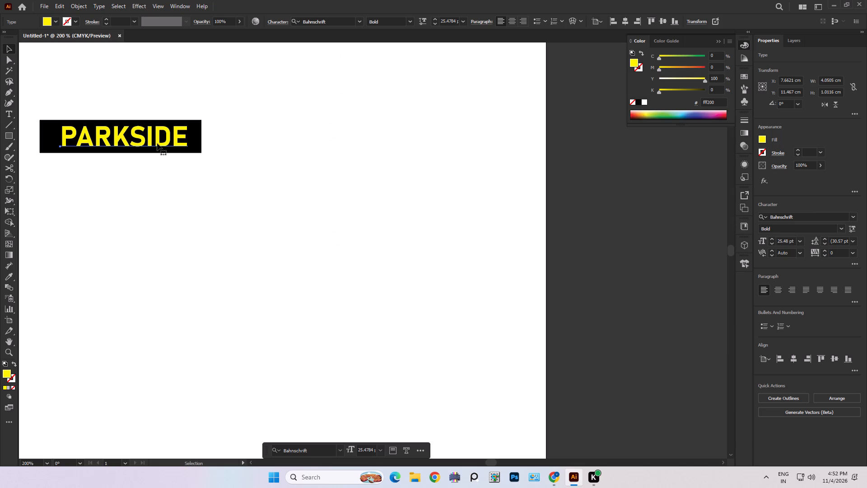
# Examine the restyled PARKSIDE lettering and its fit on the black rectangle.
pyautogui.keyDown('alt'); pyautogui.scroll(4, 157, 143); pyautogui.keyUp('alt')
pyautogui.moveTo(186, 192); pyautogui.dragTo(350, 266, button='middle')
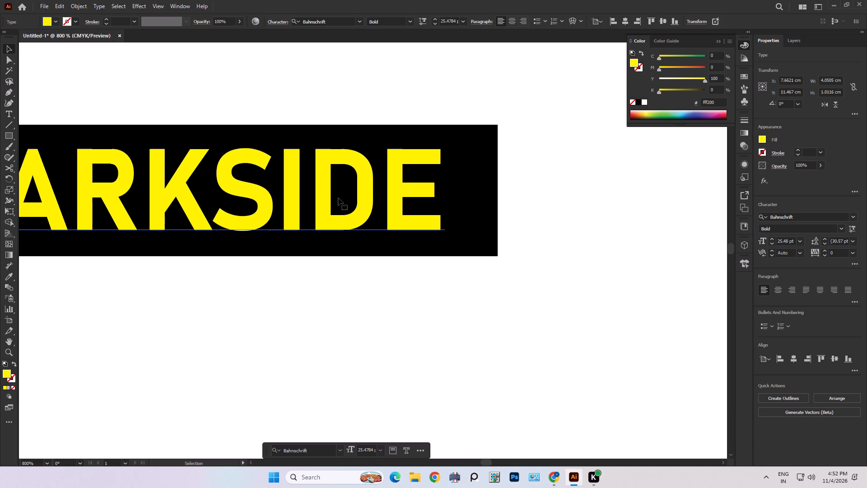
pyautogui.press('space')
pyautogui.press('space')
pyautogui.press('space')
pyautogui.press('space')
pyautogui.press('space')
pyautogui.press('space')
pyautogui.press('space')
pyautogui.press('space')
pyautogui.press('space')
pyautogui.press('space')
pyautogui.press('space')
pyautogui.press('space')
pyautogui.press('space')
pyautogui.press('space')
pyautogui.press('space')
pyautogui.press('space')
pyautogui.press('space')
pyautogui.press('space')
pyautogui.press('space')
pyautogui.scroll(-1, 345, 205)
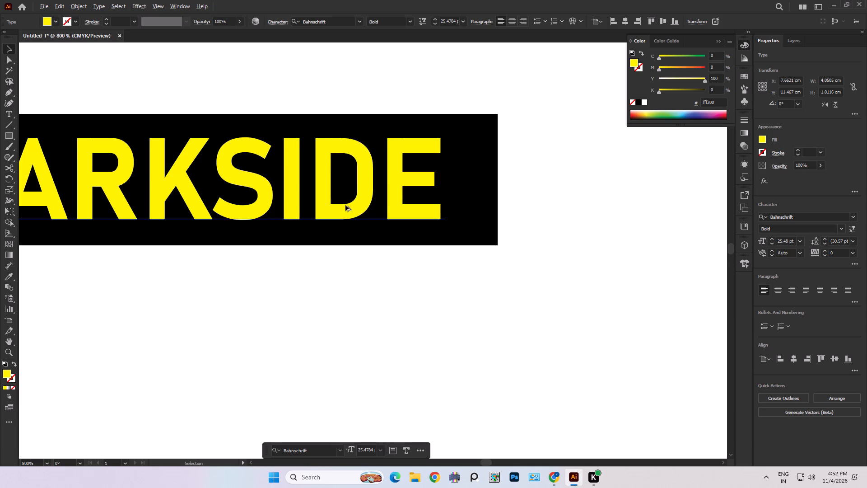
pyautogui.keyDown('alt'); pyautogui.scroll(-2, 345, 205); pyautogui.keyUp('alt')
pyautogui.keyDown('alt'); pyautogui.scroll(2, 339, 205); pyautogui.keyUp('alt')
pyautogui.keyDown('alt'); pyautogui.scroll(-2, 339, 205); pyautogui.keyUp('alt')
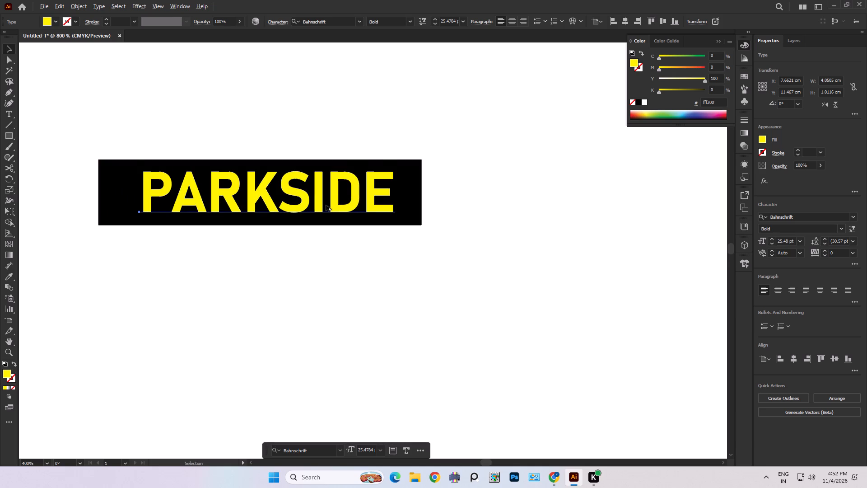
# Narrow the PARKSIDE text horizontally with Free Transform to about 2.80 cm wide, keeping its height, and deselect it.
pyautogui.keyDown('alt'); pyautogui.scroll(1, 322, 203); pyautogui.keyUp('alt')
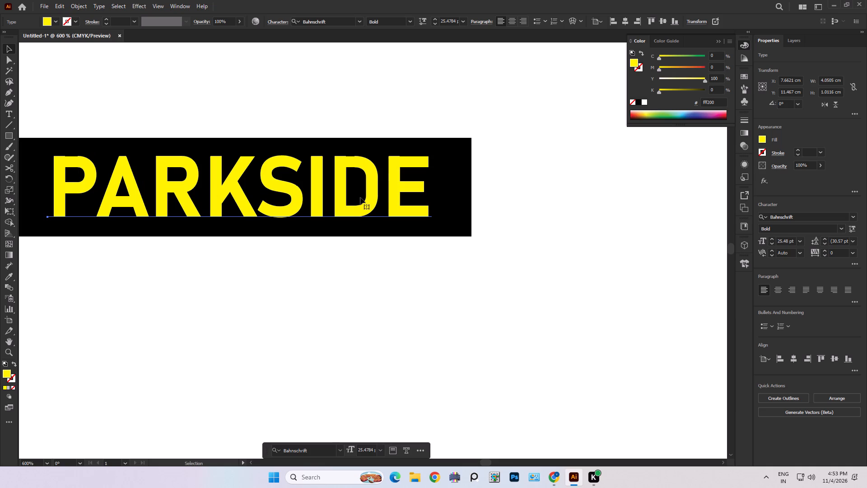
pyautogui.click(390, 191)
pyautogui.press('e')
pyautogui.moveTo(433, 192); pyautogui.dragTo(394, 196)
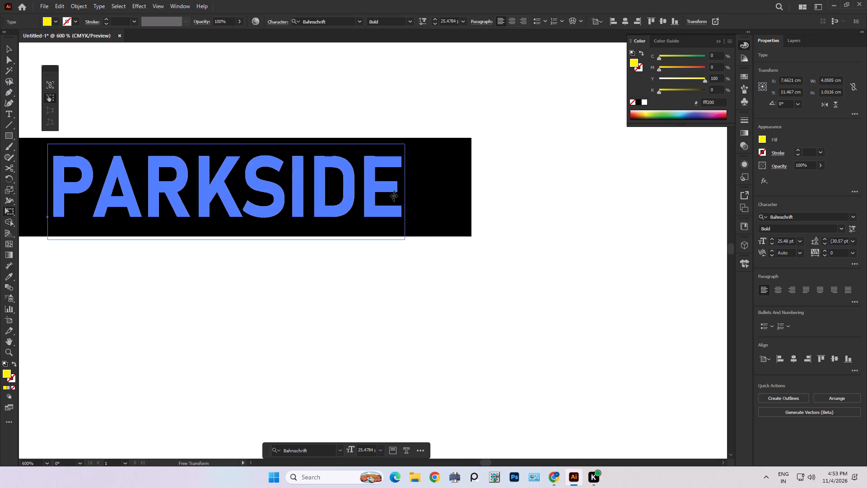
pyautogui.moveTo(394, 196); pyautogui.dragTo(313, 203)
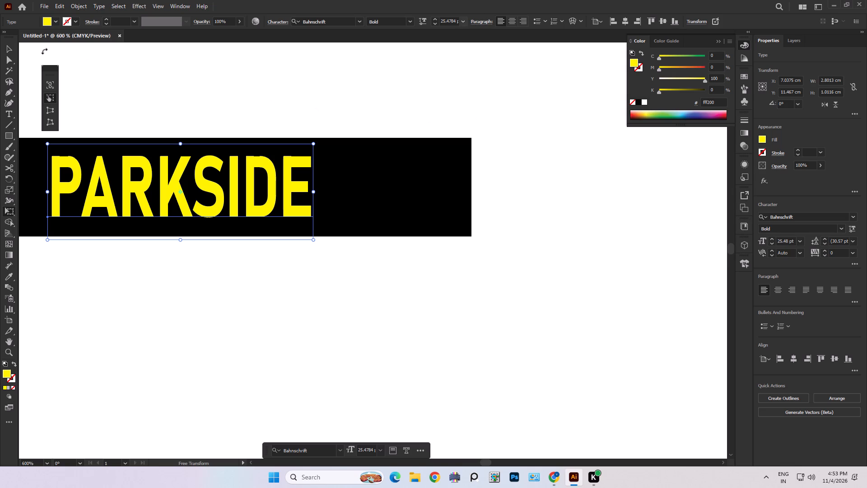
pyautogui.click(5, 47)
pyautogui.click(550, 231)
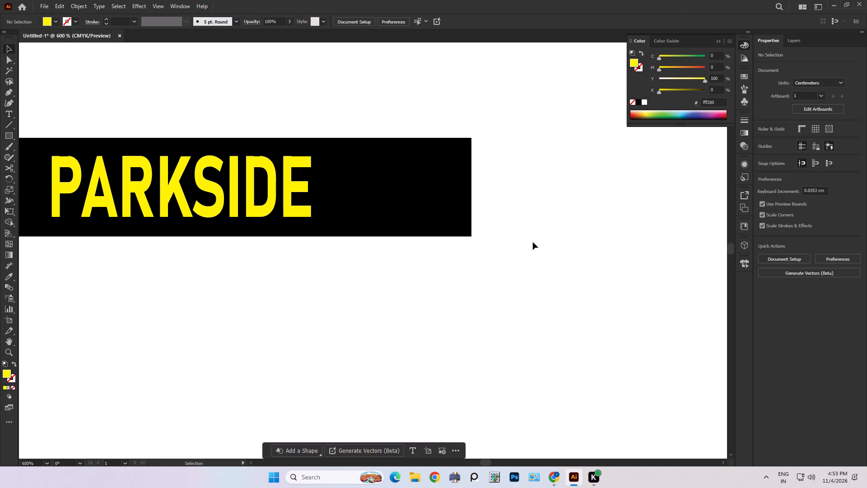
# Shrink the black rectangle with Free Transform to the edges of the PARKSIDE letters, about 2.74 by 0.64 cm, and deselect it.
pyautogui.moveTo(533, 242); pyautogui.dragTo(572, 247, button='middle')
pyautogui.click(478, 210)
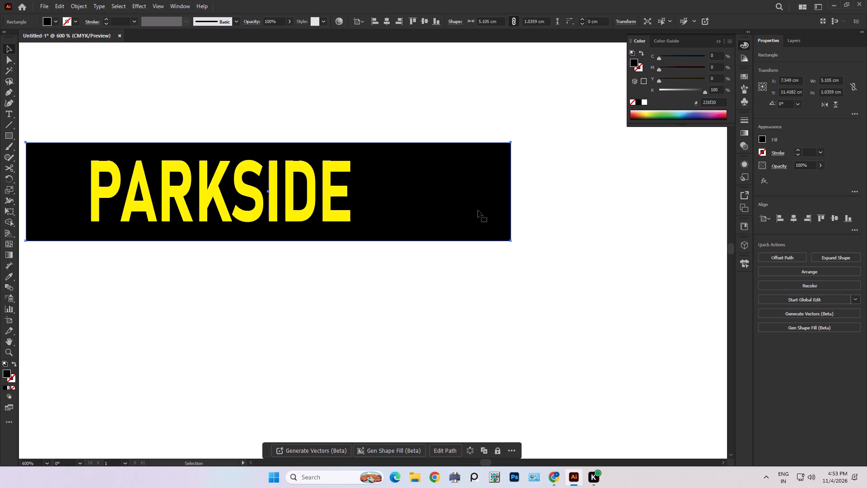
pyautogui.press('e')
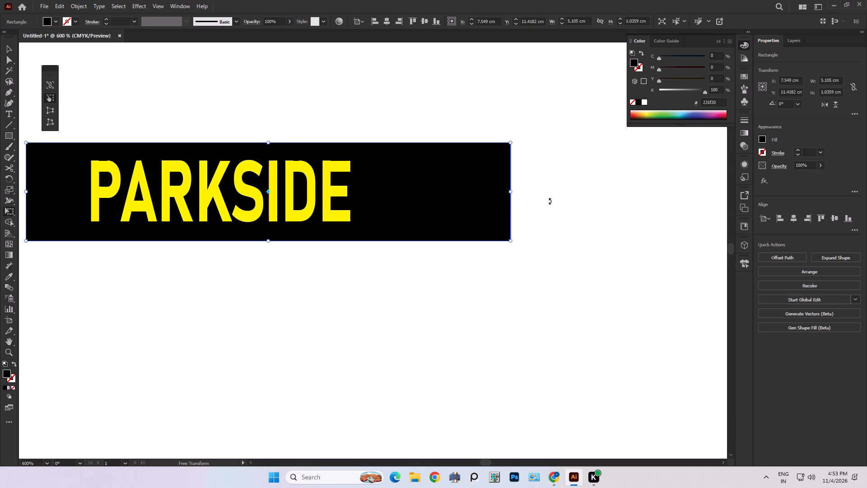
pyautogui.moveTo(510, 192); pyautogui.dragTo(352, 182)
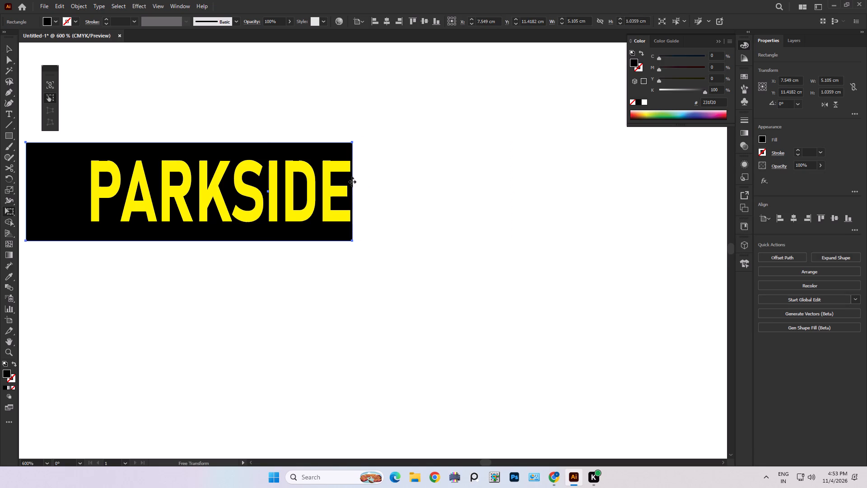
pyautogui.moveTo(352, 182); pyautogui.dragTo(350, 181)
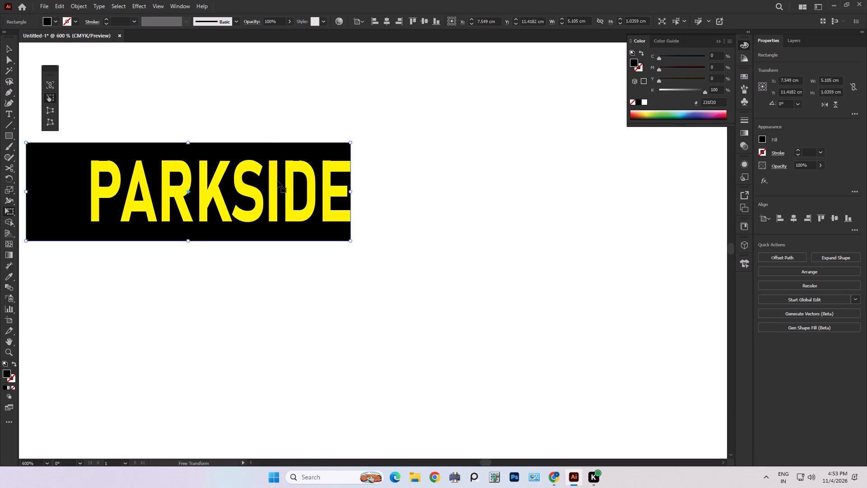
pyautogui.moveTo(25, 194); pyautogui.dragTo(90, 201)
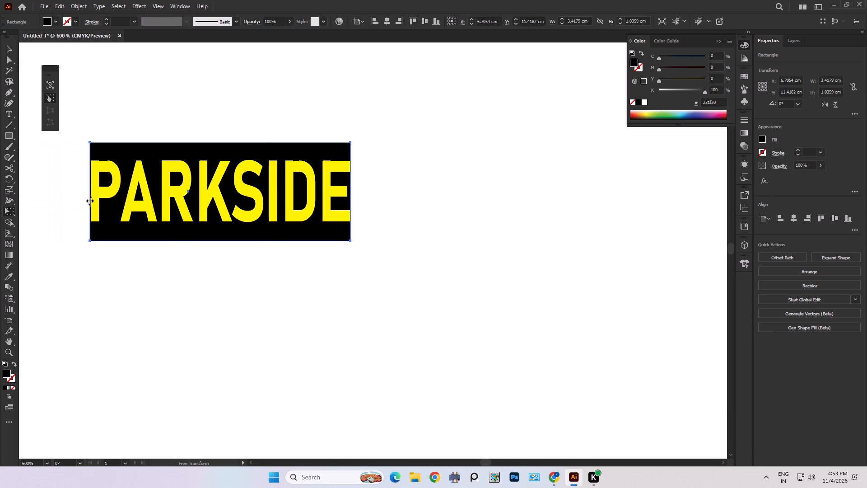
pyautogui.moveTo(90, 201); pyautogui.dragTo(91, 201)
pyautogui.moveTo(222, 241); pyautogui.dragTo(222, 235)
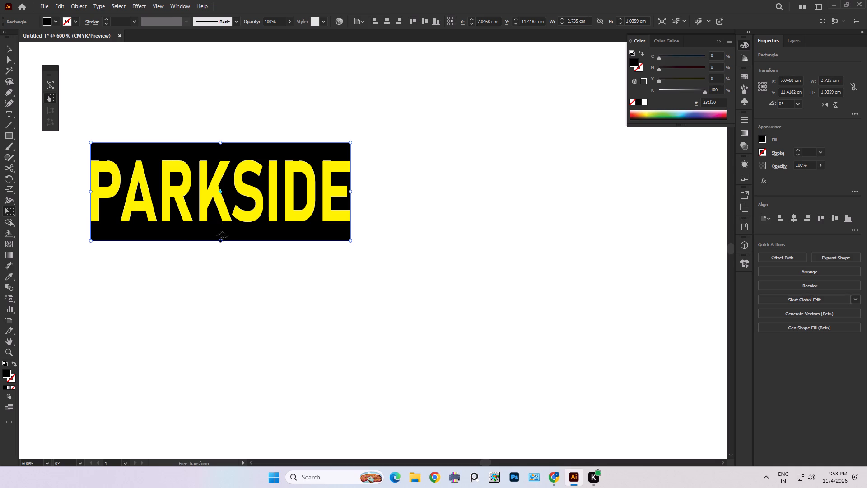
pyautogui.moveTo(222, 235); pyautogui.dragTo(223, 223)
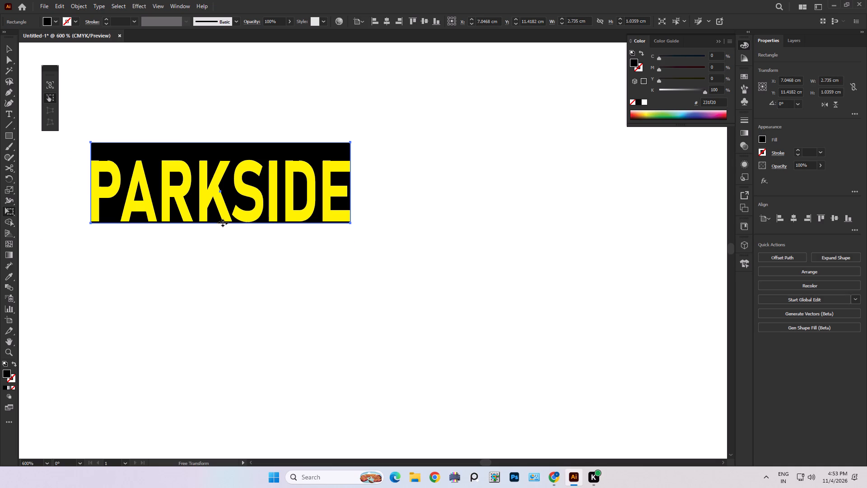
pyautogui.moveTo(223, 223); pyautogui.dragTo(222, 222)
pyautogui.moveTo(219, 142); pyautogui.dragTo(222, 152)
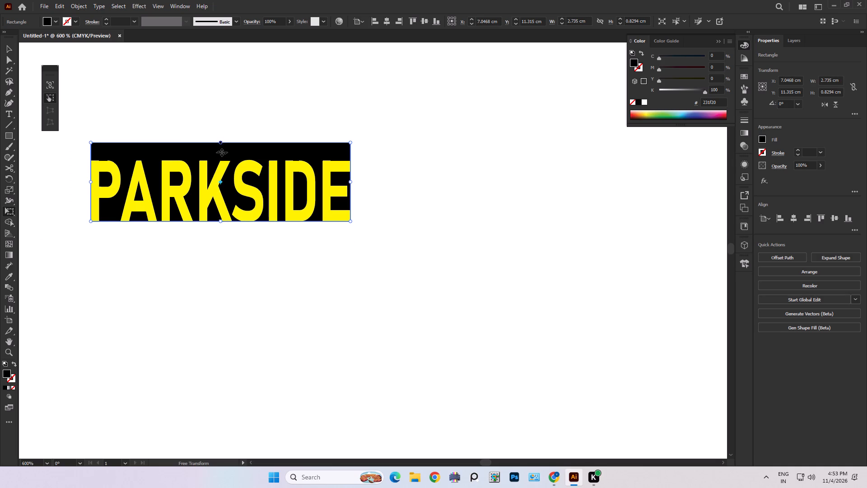
pyautogui.moveTo(222, 152); pyautogui.dragTo(224, 160)
pyautogui.click(5, 45)
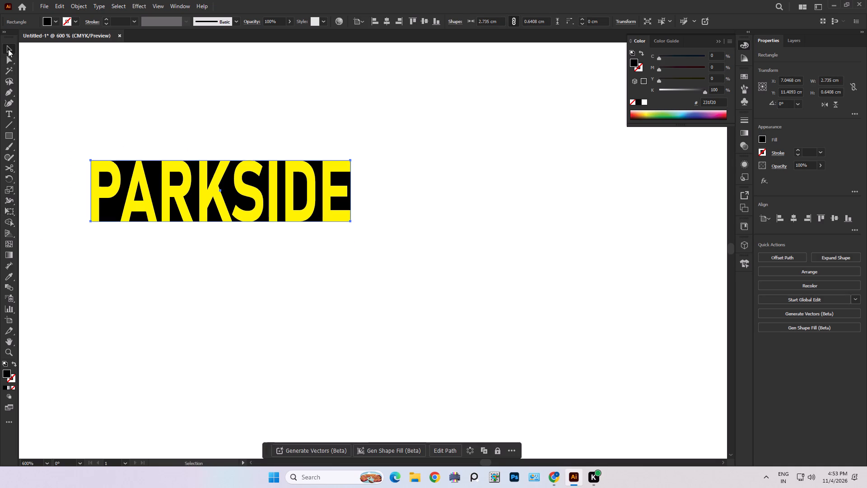
pyautogui.click(70, 130)
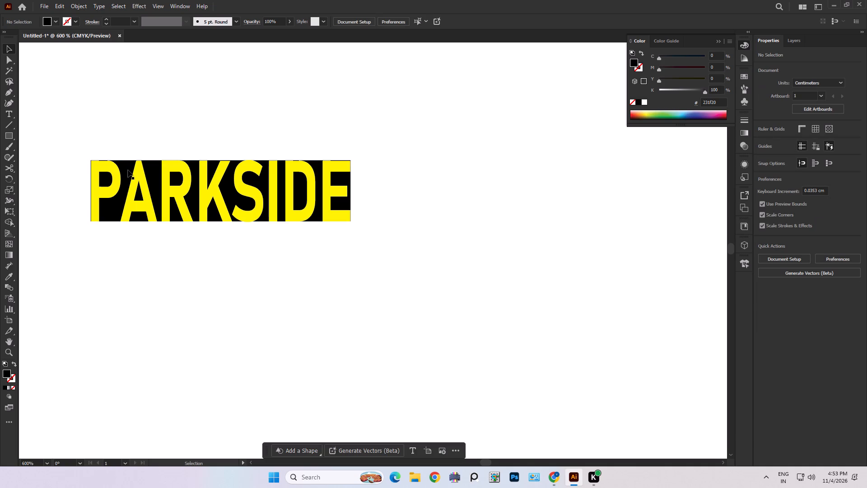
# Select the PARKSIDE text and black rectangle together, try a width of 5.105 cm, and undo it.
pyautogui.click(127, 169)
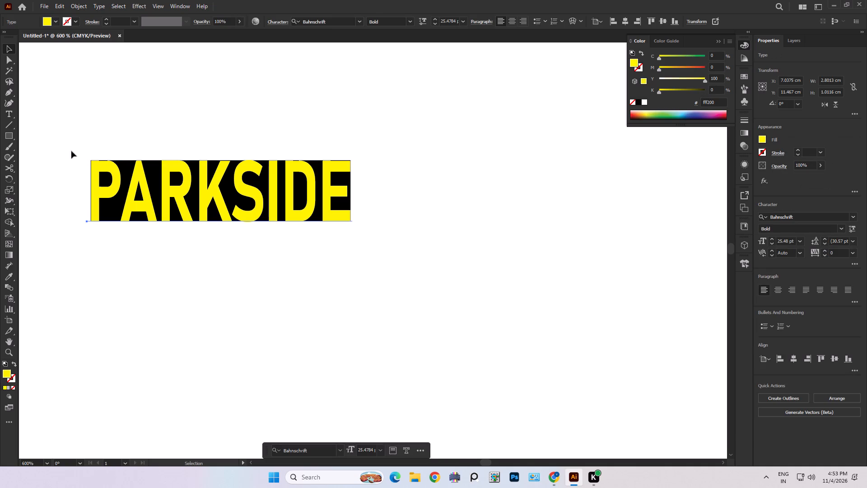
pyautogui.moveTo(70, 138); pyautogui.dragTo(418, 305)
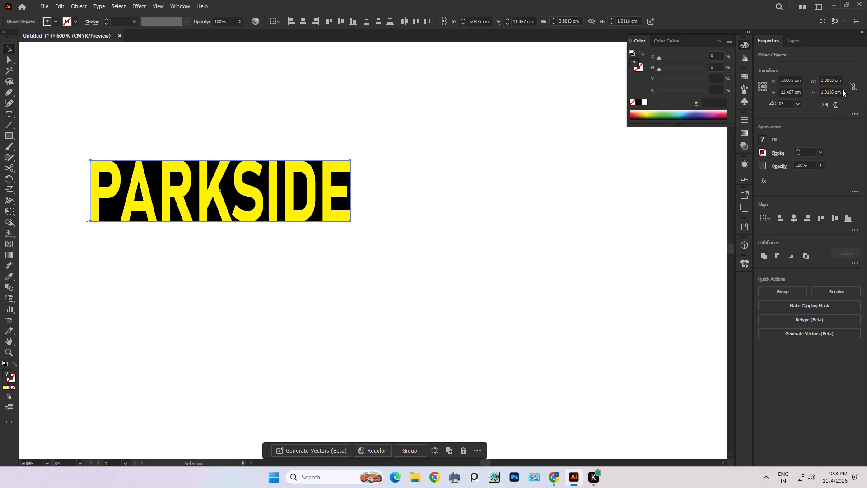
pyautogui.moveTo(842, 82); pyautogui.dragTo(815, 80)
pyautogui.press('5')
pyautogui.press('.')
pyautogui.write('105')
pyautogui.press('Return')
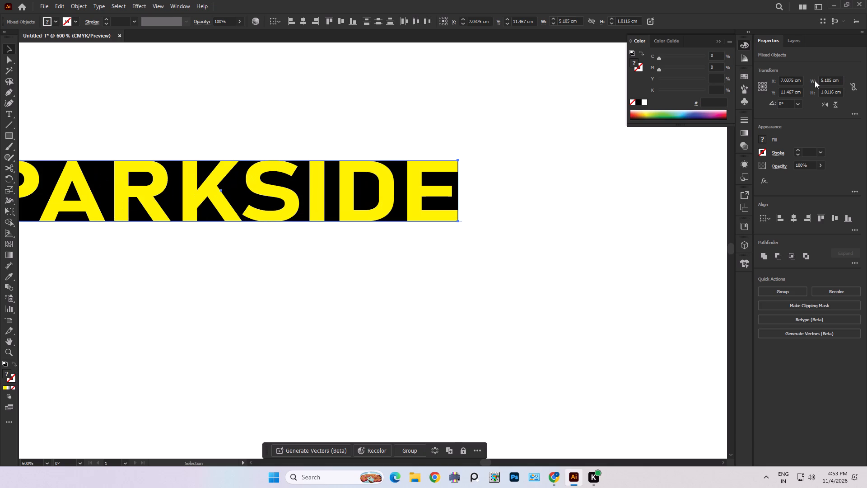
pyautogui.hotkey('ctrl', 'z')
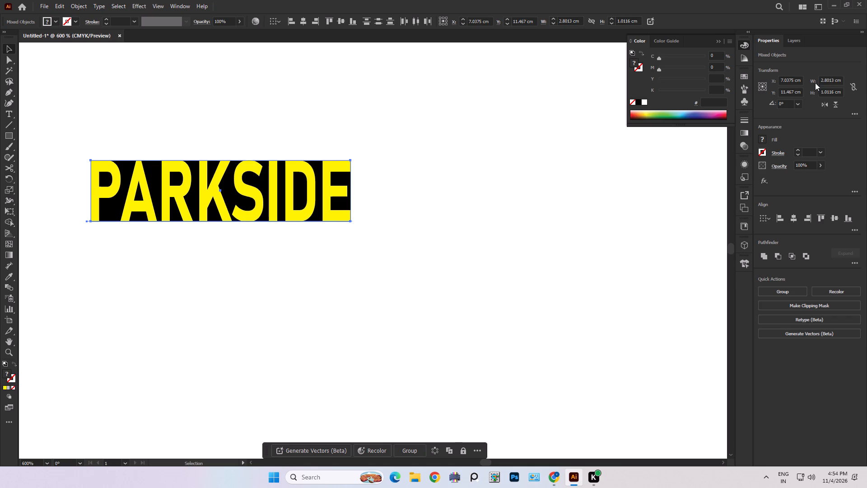
# Resize the selected PARKSIDE text and black rectangle together to 1.105 cm high and 5.105 cm wide.
pyautogui.moveTo(841, 91); pyautogui.dragTo(810, 92)
pyautogui.write('1.105')
pyautogui.press('Return')
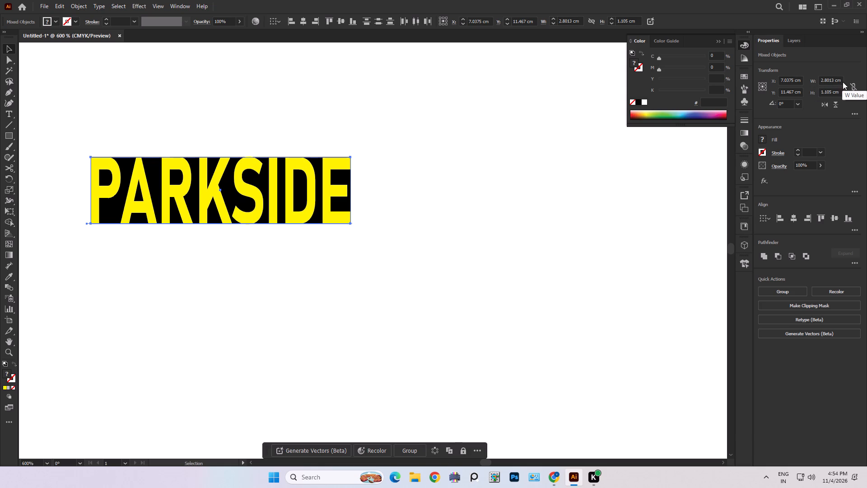
pyautogui.moveTo(842, 81); pyautogui.dragTo(810, 81)
pyautogui.write('50')
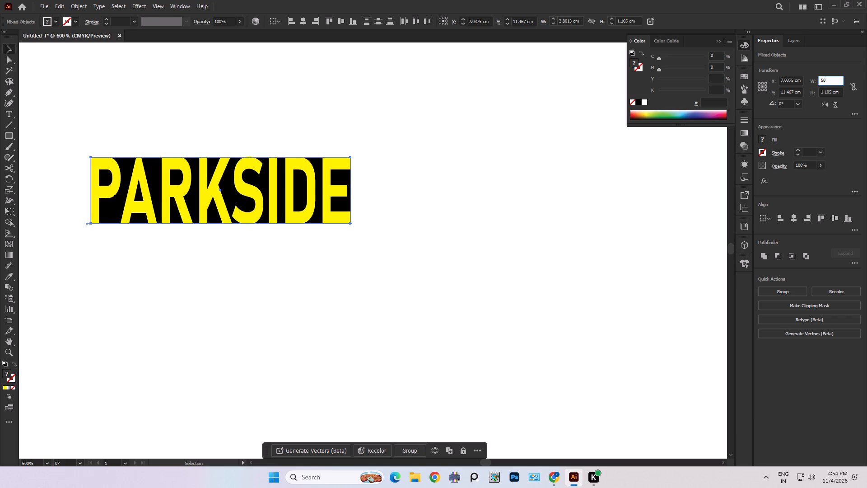
pyautogui.press('BackSpace')
pyautogui.press('.')
pyautogui.write('105')
pyautogui.press('Return')
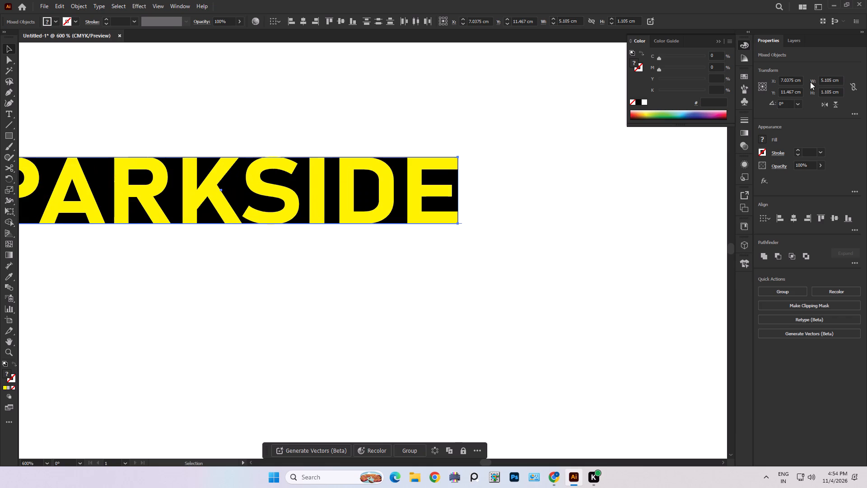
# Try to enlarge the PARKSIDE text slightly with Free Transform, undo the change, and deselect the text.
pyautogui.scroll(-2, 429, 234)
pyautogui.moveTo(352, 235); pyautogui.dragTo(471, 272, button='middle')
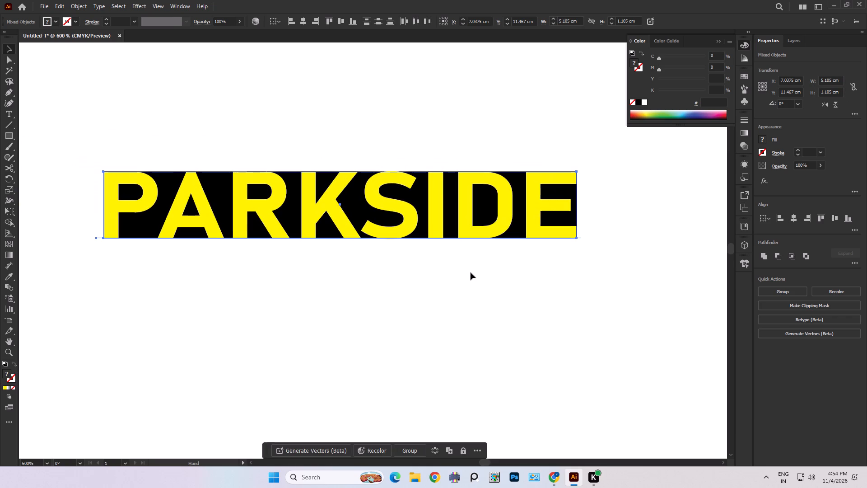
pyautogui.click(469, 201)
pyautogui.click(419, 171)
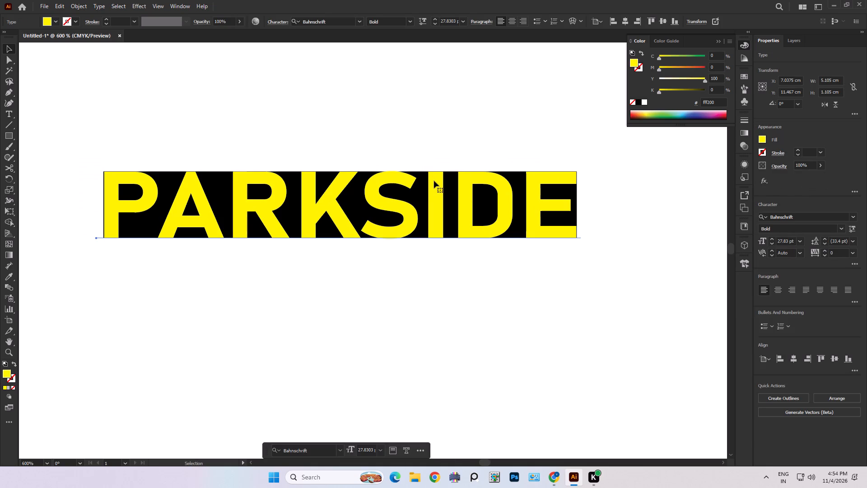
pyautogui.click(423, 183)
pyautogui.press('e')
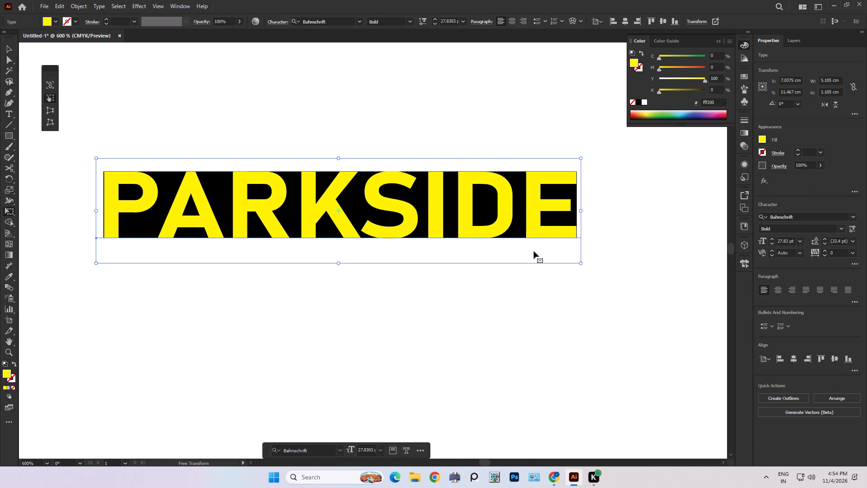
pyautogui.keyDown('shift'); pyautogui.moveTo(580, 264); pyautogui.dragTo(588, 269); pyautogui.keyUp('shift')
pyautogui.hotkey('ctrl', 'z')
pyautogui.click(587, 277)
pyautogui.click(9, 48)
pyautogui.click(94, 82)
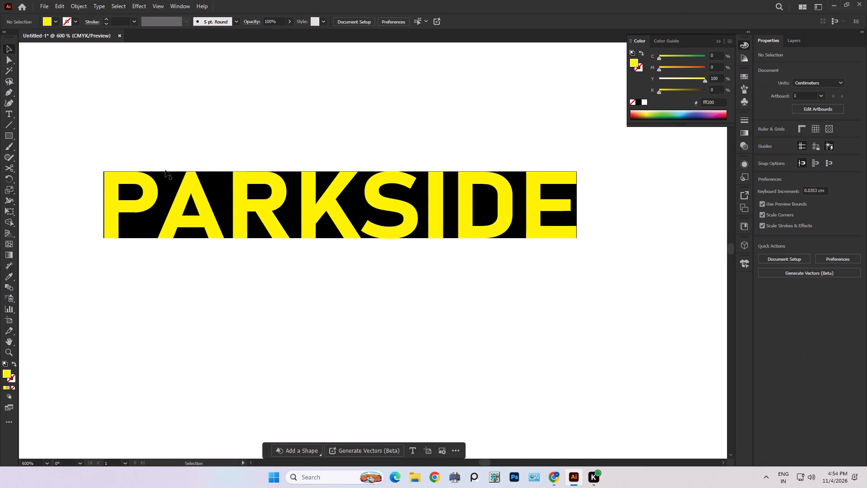
# Select only the black rectangle and enlarge it about its centre with Free Transform to about 5.22 by 1.00 cm.
pyautogui.click(167, 171)
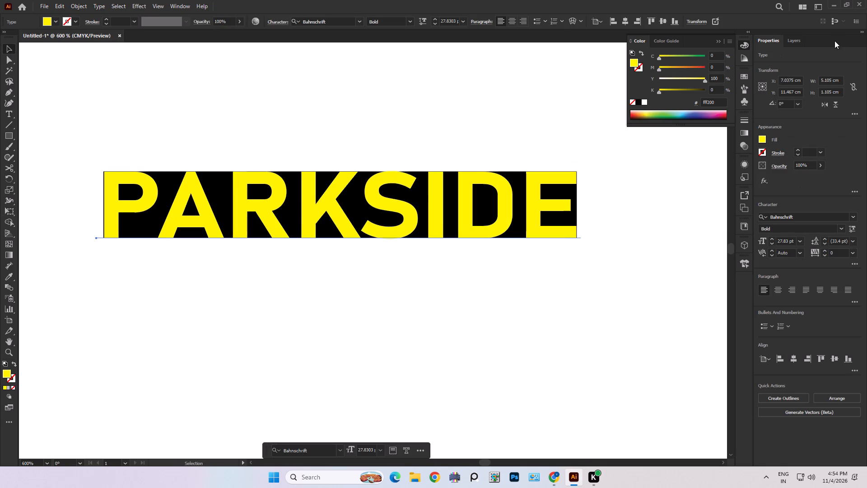
pyautogui.click(796, 43)
pyautogui.click(781, 72)
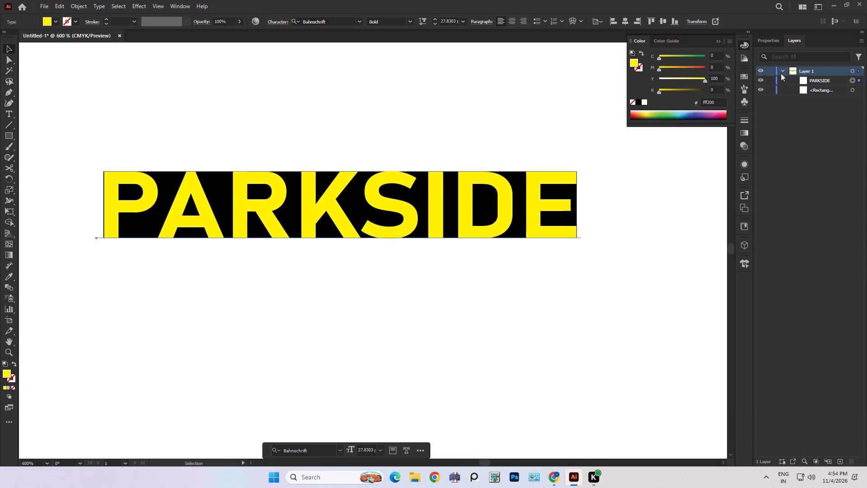
pyautogui.click(818, 89)
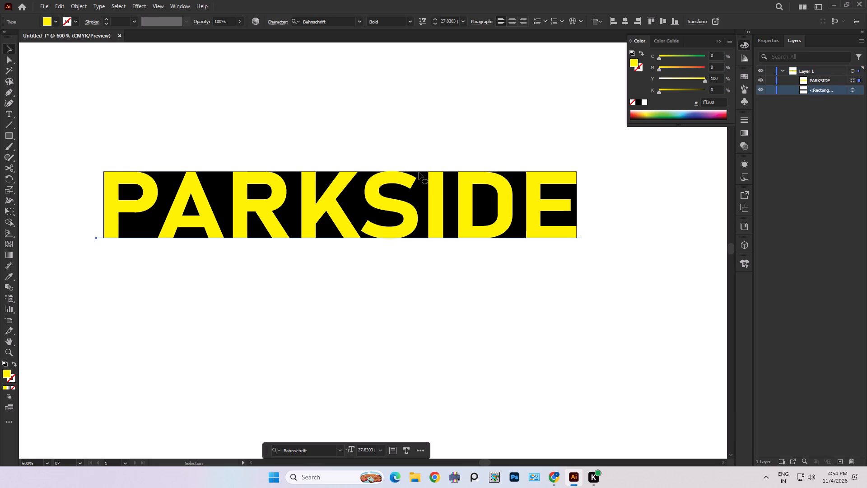
pyautogui.click(853, 90)
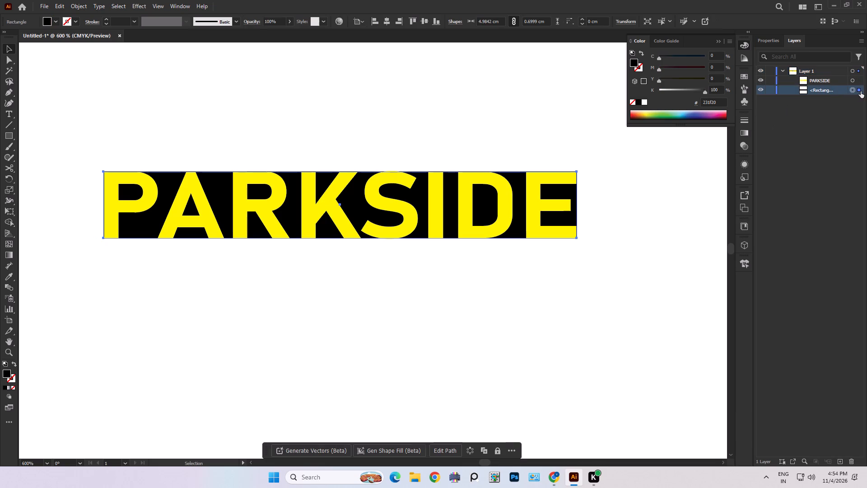
pyautogui.press('e')
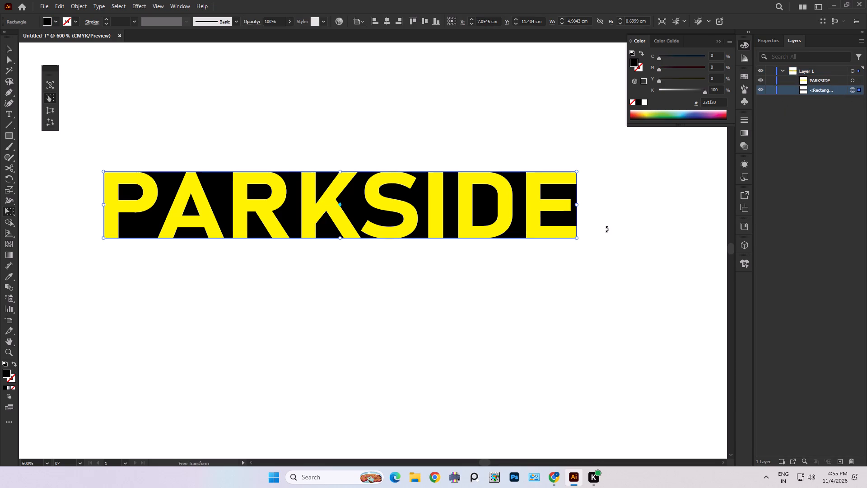
pyautogui.keyDown('shift'); pyautogui.moveTo(578, 239); pyautogui.dragTo(585, 244); pyautogui.keyUp('shift')
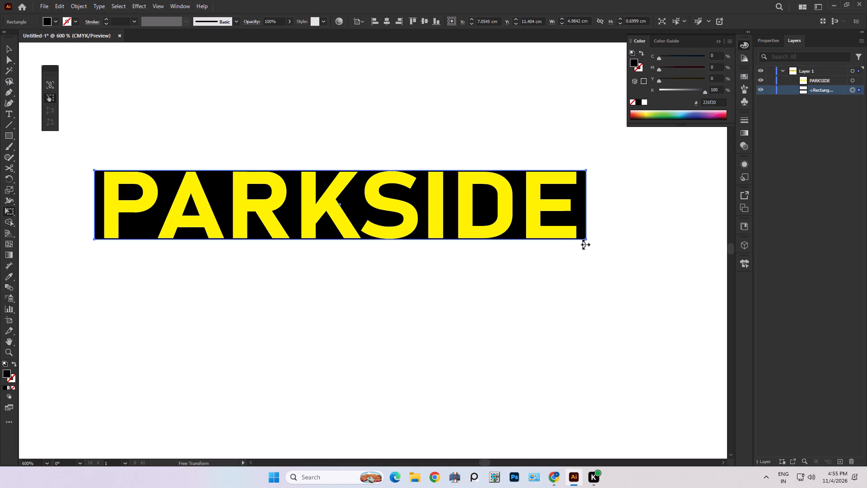
pyautogui.keyDown('shift'); pyautogui.moveTo(585, 244); pyautogui.dragTo(588, 249); pyautogui.keyUp('shift')
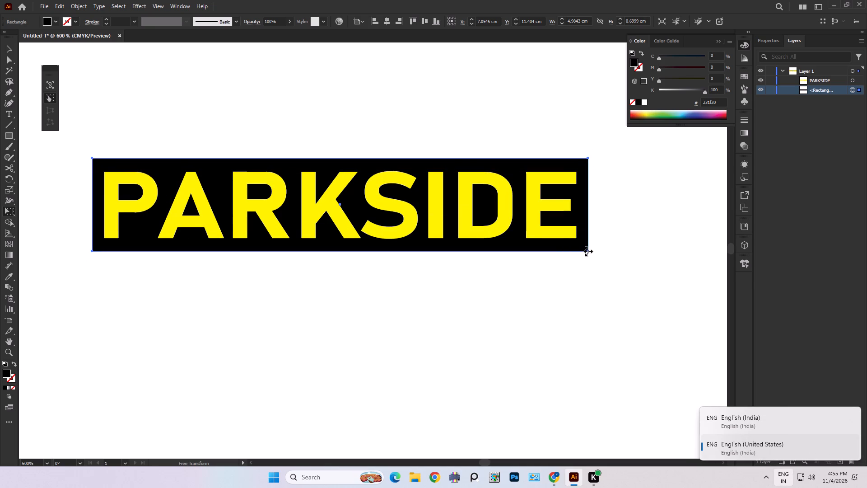
pyautogui.keyDown('alt'); pyautogui.click(588, 251); pyautogui.keyUp('alt')
pyautogui.keyDown('alt'); pyautogui.click(588, 251); pyautogui.keyUp('alt')
pyautogui.keyDown('alt'); pyautogui.click(588, 251); pyautogui.keyUp('alt')
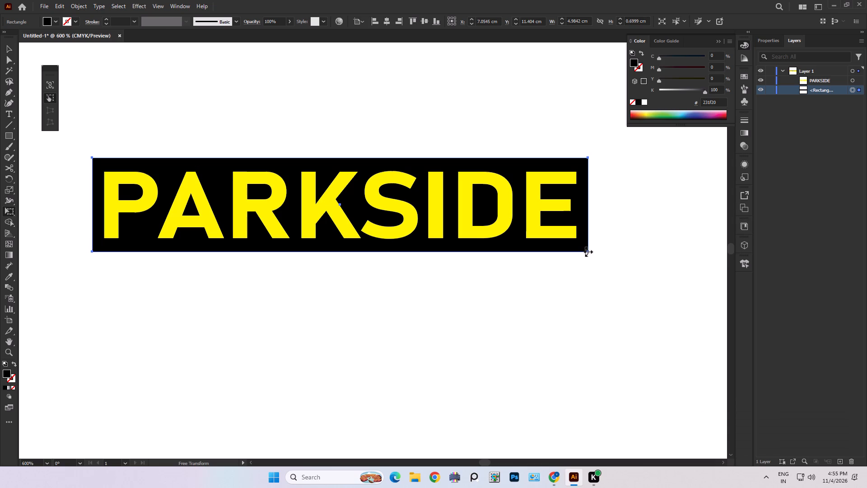
pyautogui.keyDown('alt'); pyautogui.click(588, 252); pyautogui.keyUp('alt')
pyautogui.keyDown('alt'); pyautogui.click(588, 252); pyautogui.keyUp('alt')
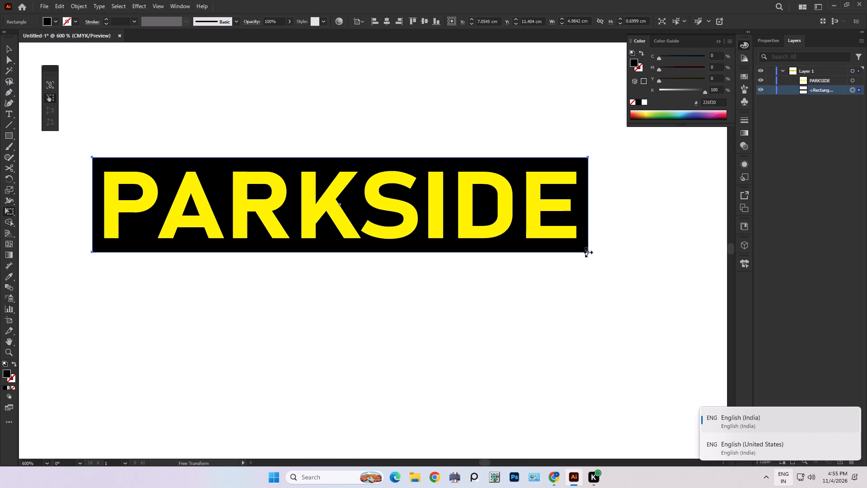
pyautogui.keyDown('alt'); pyautogui.rightClick(588, 252); pyautogui.keyUp('alt')
pyautogui.keyDown('alt'); pyautogui.click(588, 252); pyautogui.keyUp('alt')
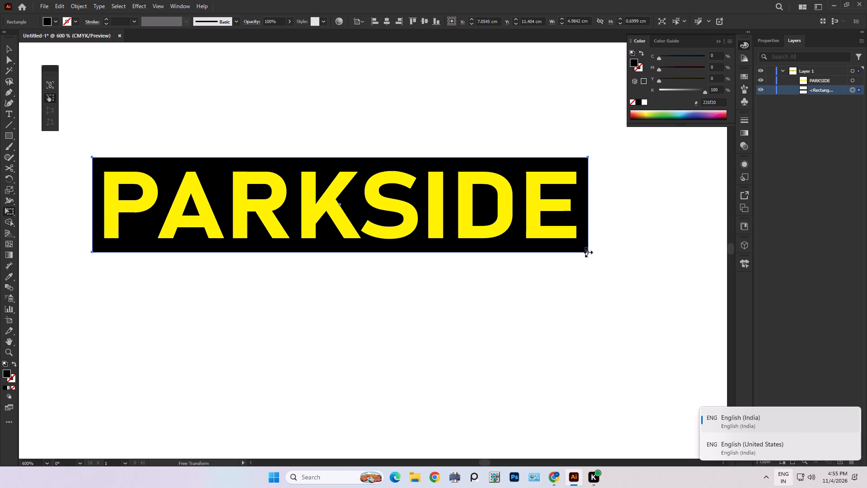
pyautogui.keyDown('alt'); pyautogui.click(588, 252); pyautogui.keyUp('alt')
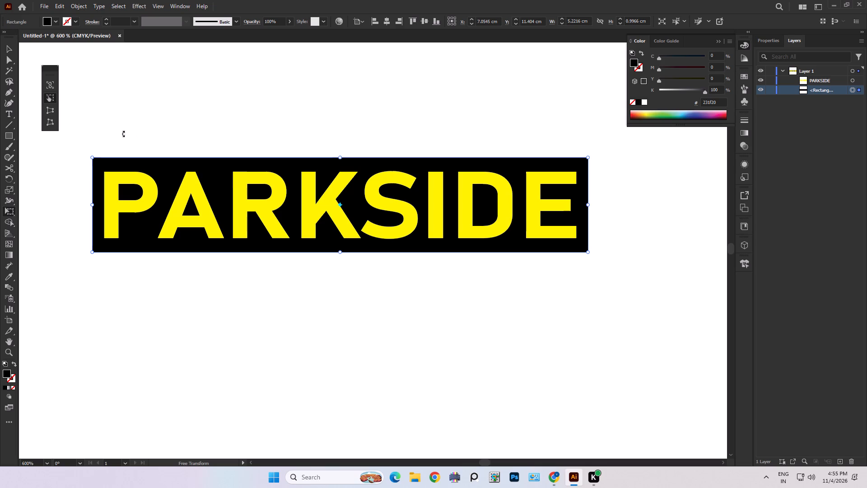
pyautogui.click(9, 46)
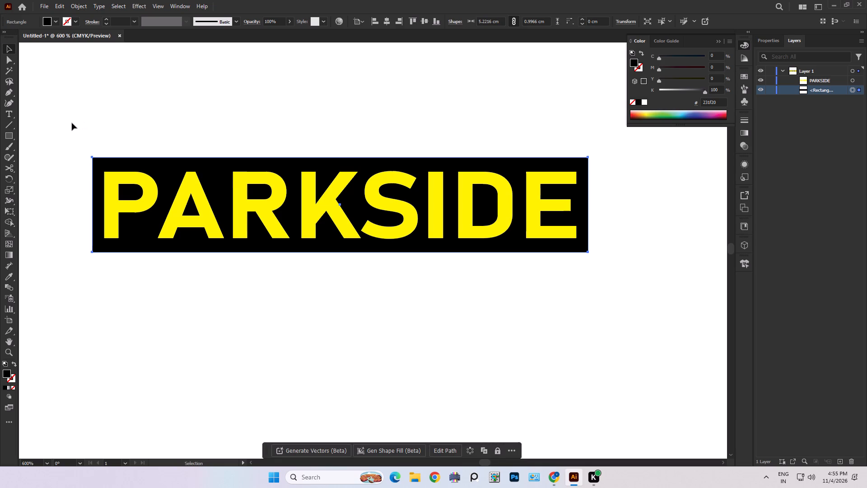
# Check the combined size and overall look of the PARKSIDE text and black rectangle, and deselect them.
pyautogui.moveTo(72, 123); pyautogui.dragTo(605, 393)
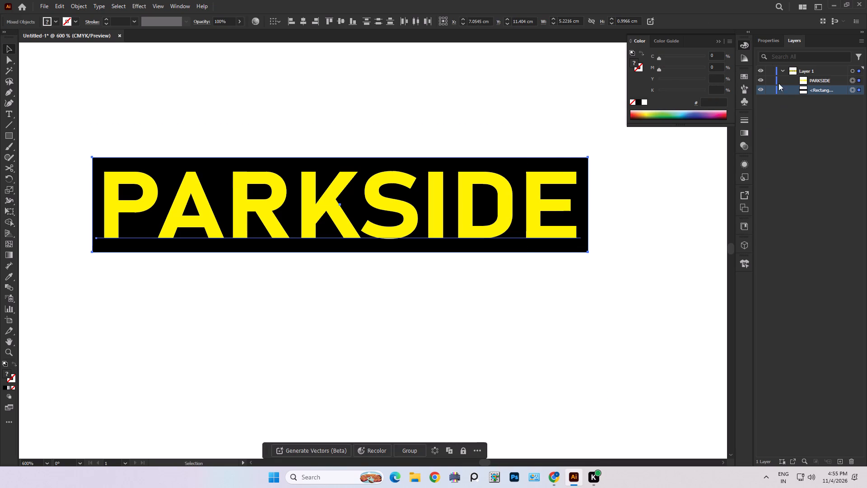
pyautogui.click(764, 42)
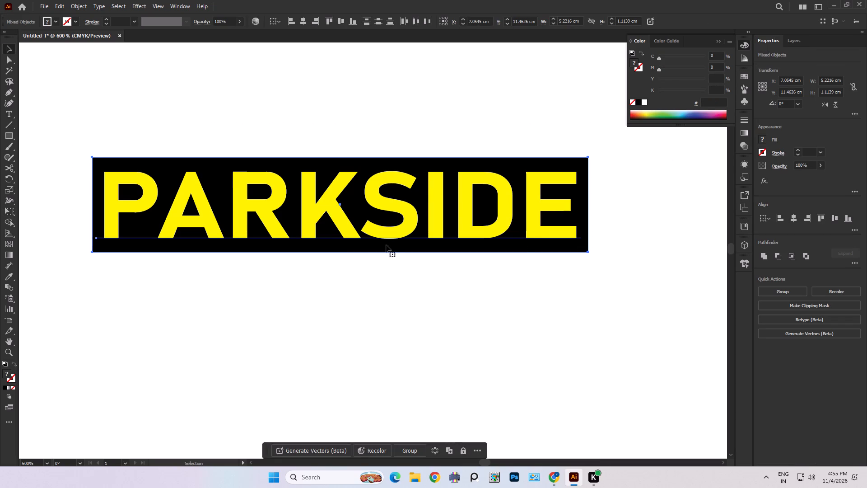
pyautogui.keyDown('alt'); pyautogui.scroll(-2, 386, 245); pyautogui.keyUp('alt')
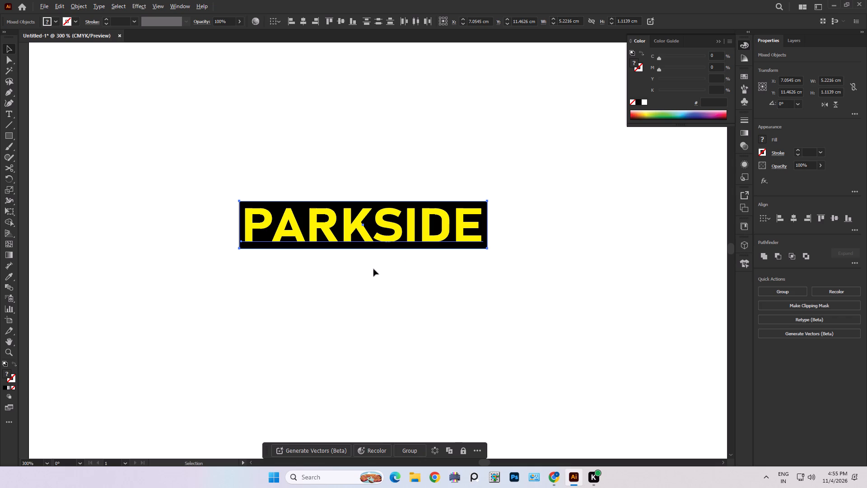
pyautogui.click(397, 263)
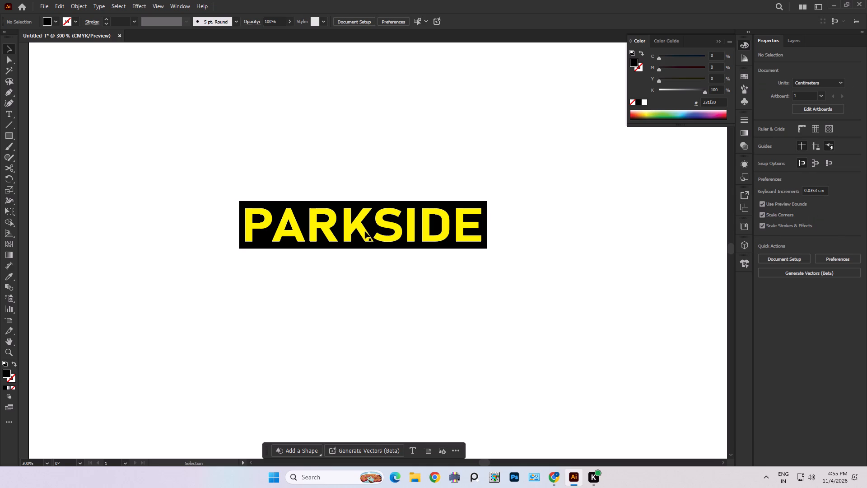
# Set the leading of the PARKSIDE text to 44 pt.
pyautogui.click(367, 235)
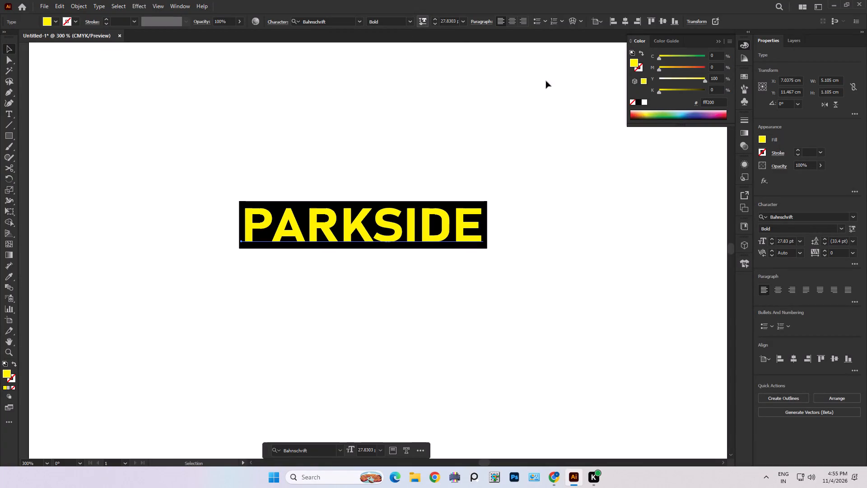
pyautogui.click(842, 241)
pyautogui.scroll(11, 843, 243)
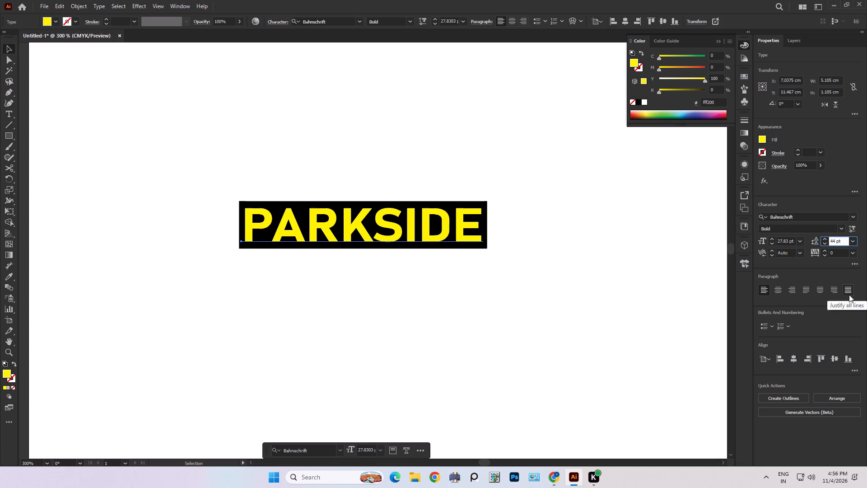
# Set the leading of the PARKSIDE text back to Auto.
pyautogui.click(839, 274)
pyautogui.click(855, 239)
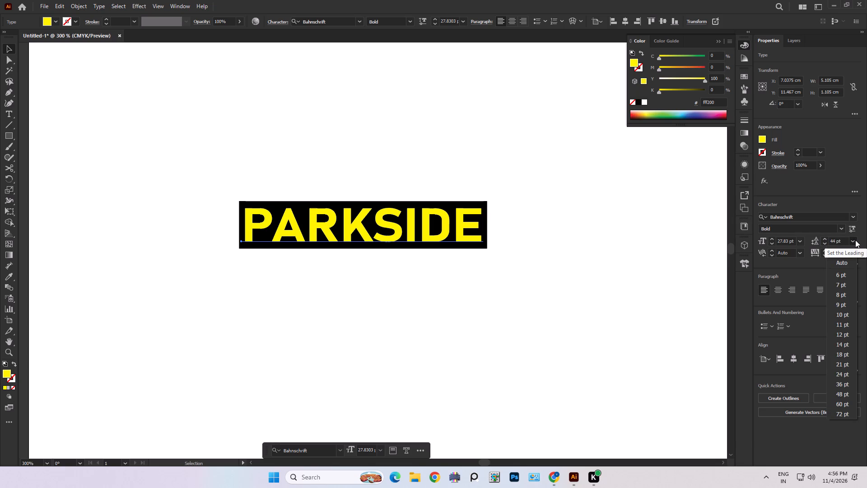
pyautogui.click(849, 263)
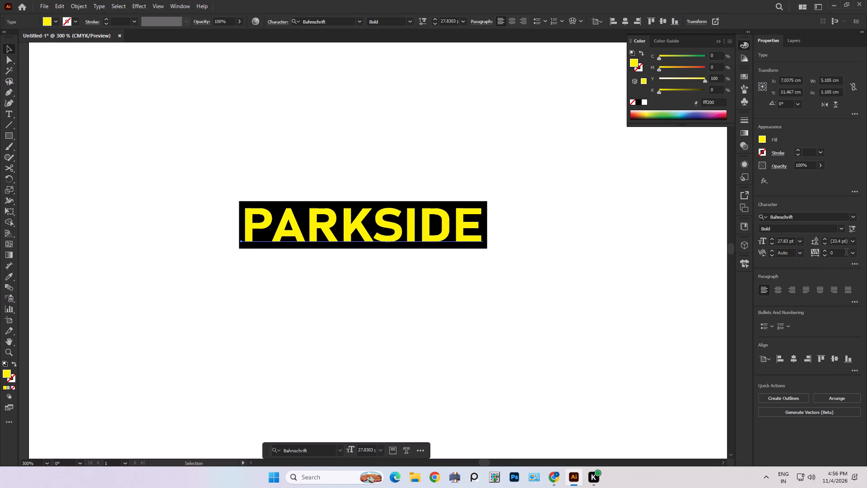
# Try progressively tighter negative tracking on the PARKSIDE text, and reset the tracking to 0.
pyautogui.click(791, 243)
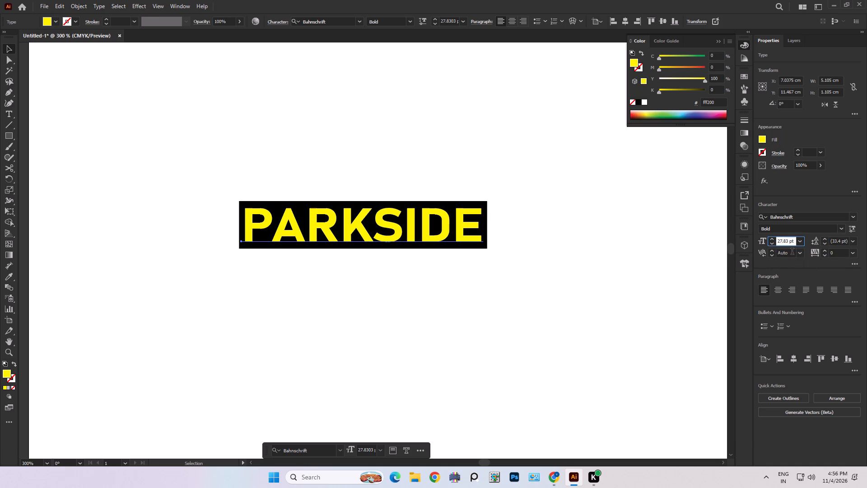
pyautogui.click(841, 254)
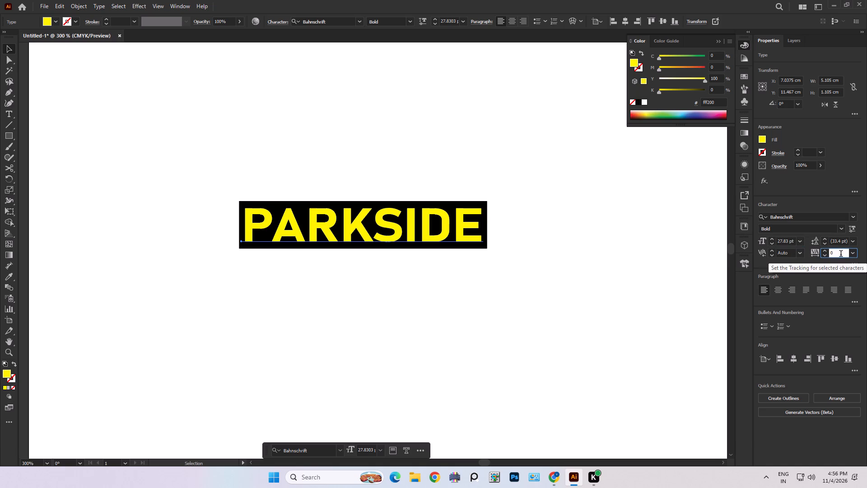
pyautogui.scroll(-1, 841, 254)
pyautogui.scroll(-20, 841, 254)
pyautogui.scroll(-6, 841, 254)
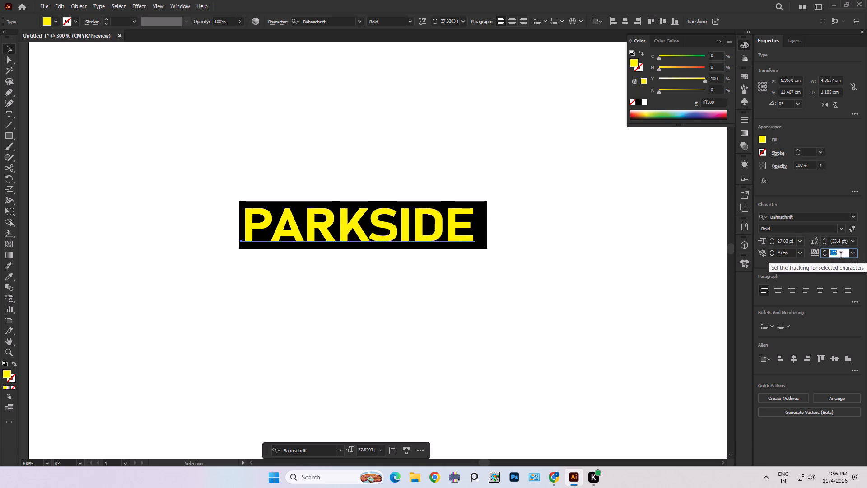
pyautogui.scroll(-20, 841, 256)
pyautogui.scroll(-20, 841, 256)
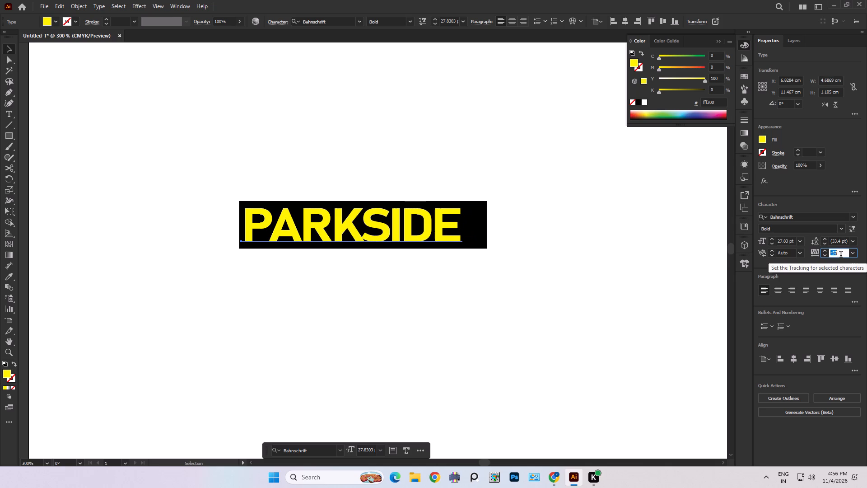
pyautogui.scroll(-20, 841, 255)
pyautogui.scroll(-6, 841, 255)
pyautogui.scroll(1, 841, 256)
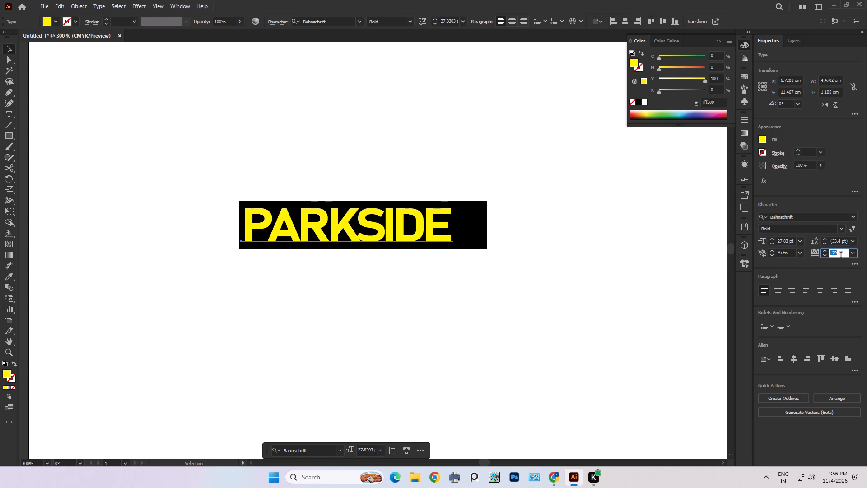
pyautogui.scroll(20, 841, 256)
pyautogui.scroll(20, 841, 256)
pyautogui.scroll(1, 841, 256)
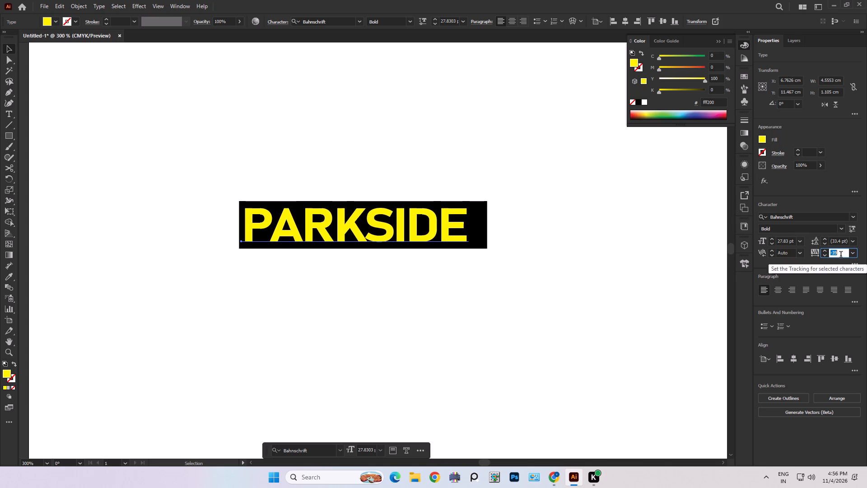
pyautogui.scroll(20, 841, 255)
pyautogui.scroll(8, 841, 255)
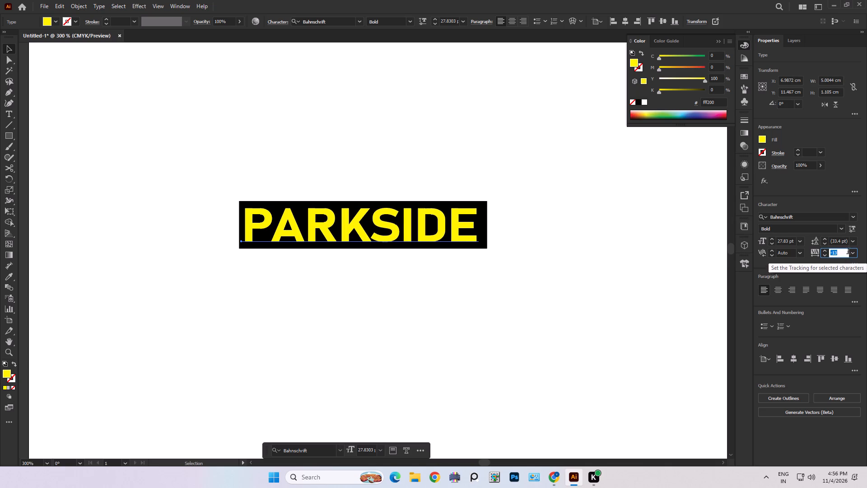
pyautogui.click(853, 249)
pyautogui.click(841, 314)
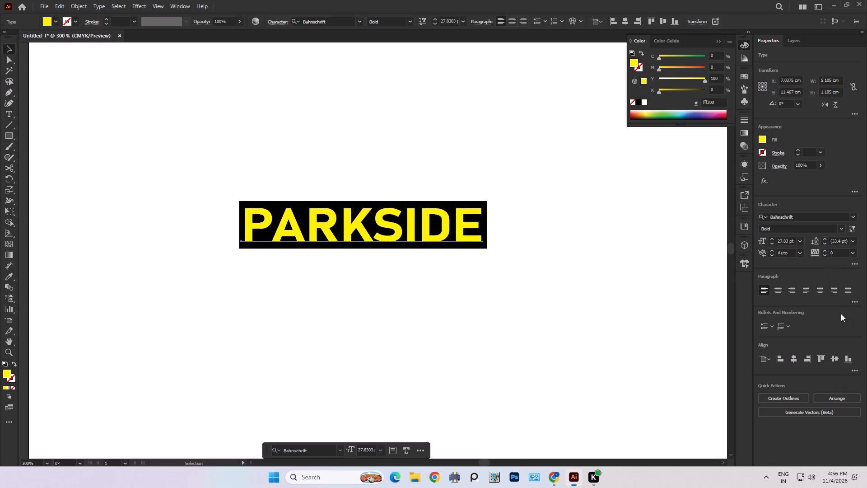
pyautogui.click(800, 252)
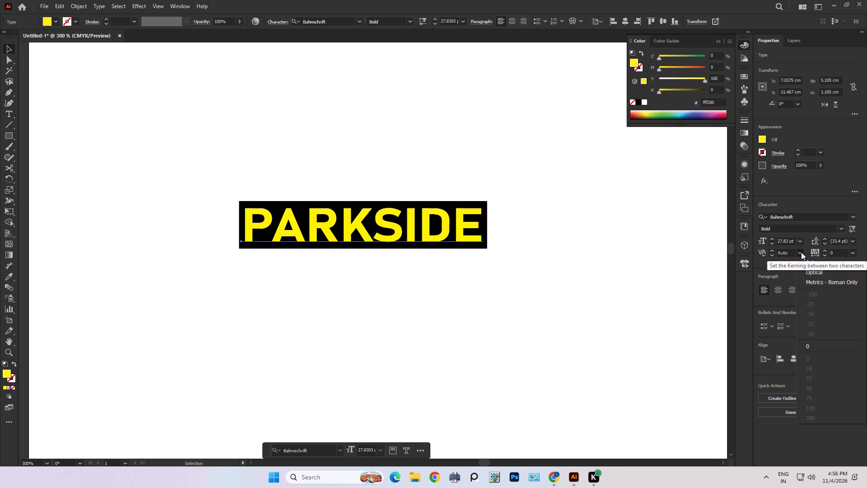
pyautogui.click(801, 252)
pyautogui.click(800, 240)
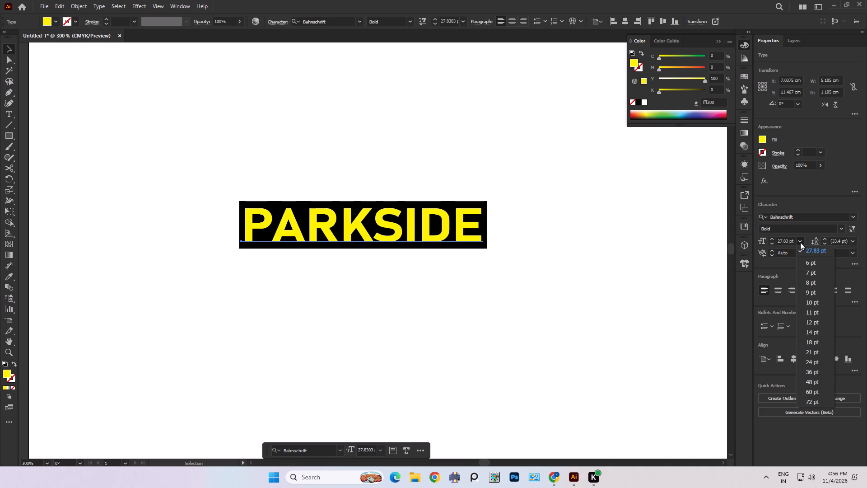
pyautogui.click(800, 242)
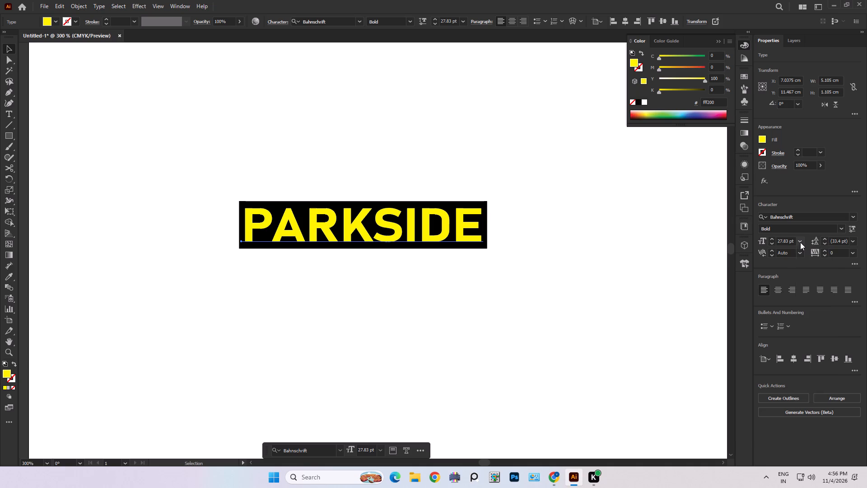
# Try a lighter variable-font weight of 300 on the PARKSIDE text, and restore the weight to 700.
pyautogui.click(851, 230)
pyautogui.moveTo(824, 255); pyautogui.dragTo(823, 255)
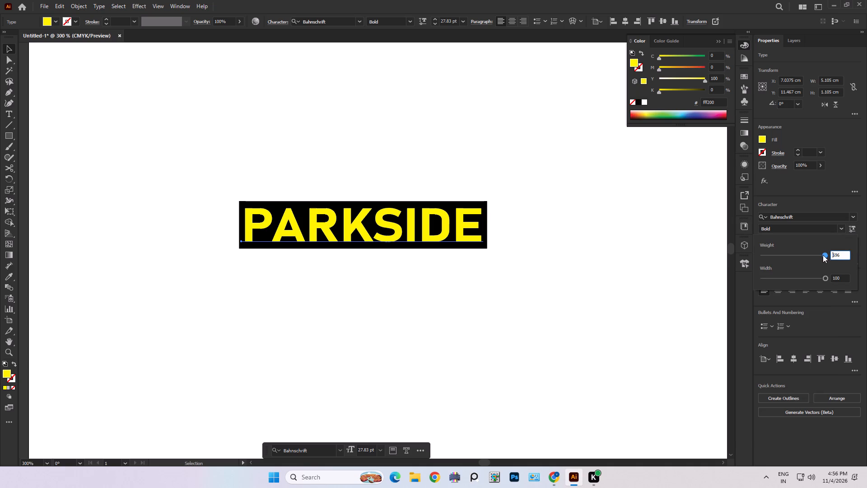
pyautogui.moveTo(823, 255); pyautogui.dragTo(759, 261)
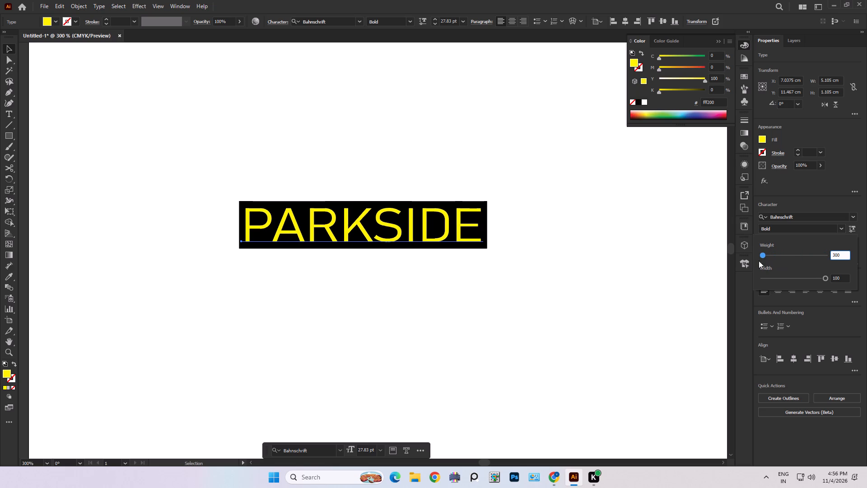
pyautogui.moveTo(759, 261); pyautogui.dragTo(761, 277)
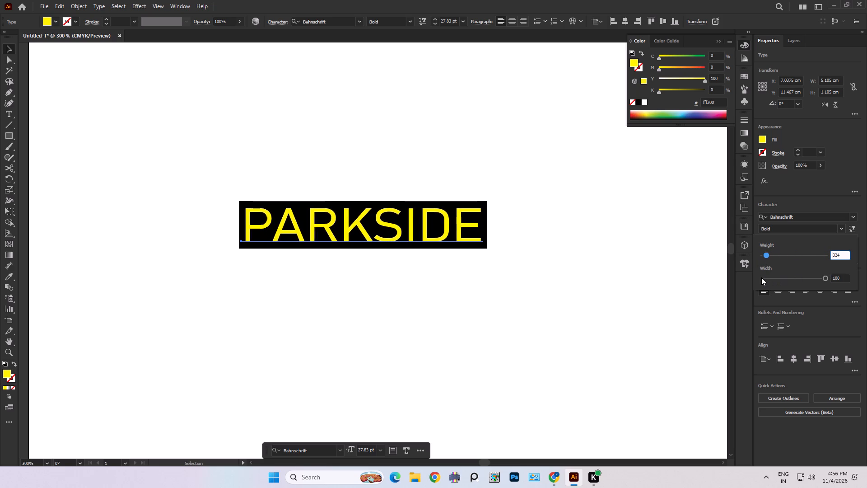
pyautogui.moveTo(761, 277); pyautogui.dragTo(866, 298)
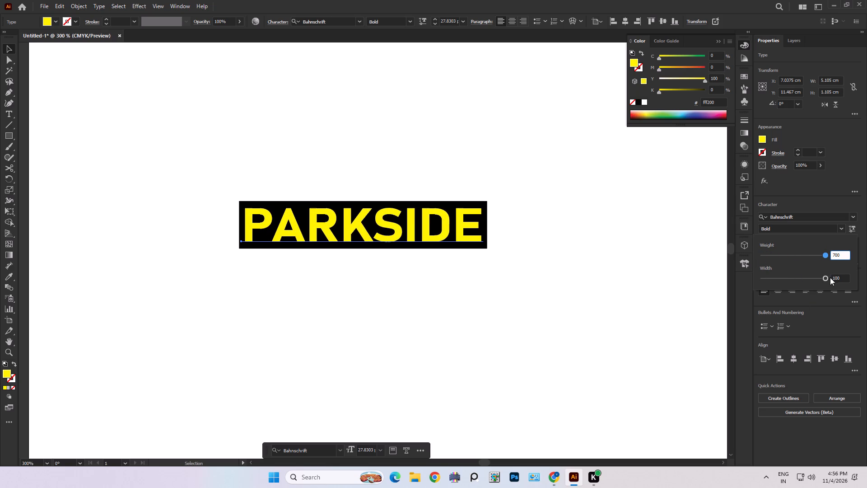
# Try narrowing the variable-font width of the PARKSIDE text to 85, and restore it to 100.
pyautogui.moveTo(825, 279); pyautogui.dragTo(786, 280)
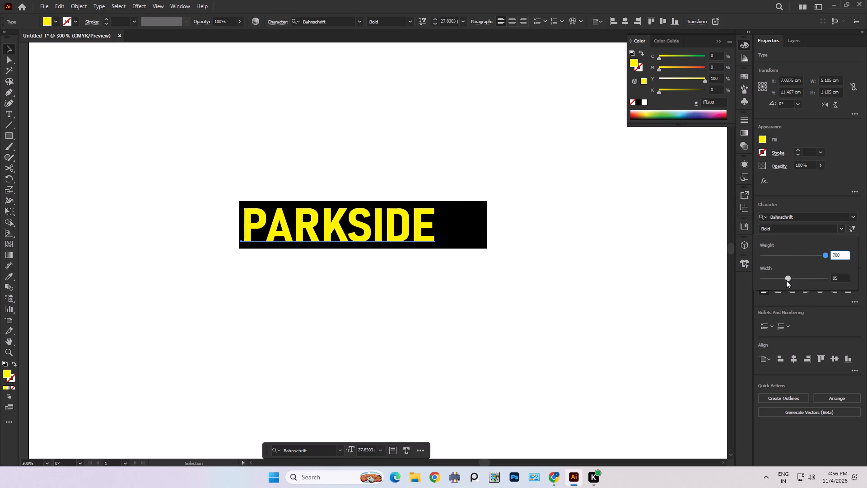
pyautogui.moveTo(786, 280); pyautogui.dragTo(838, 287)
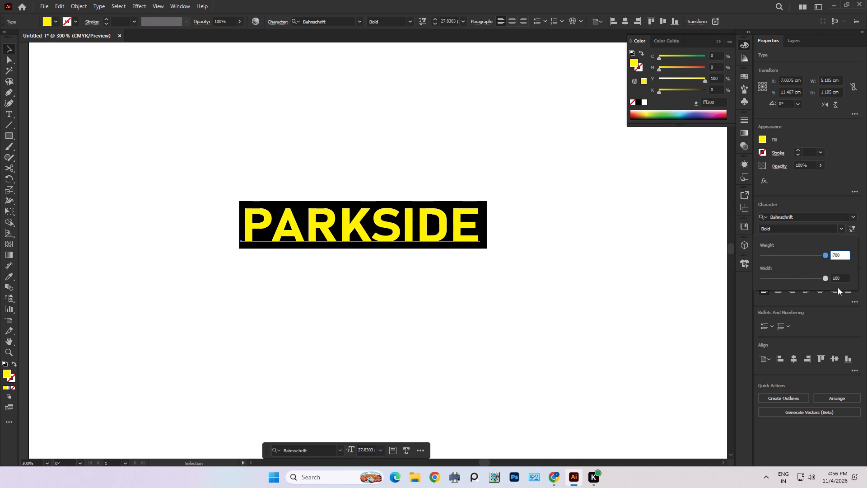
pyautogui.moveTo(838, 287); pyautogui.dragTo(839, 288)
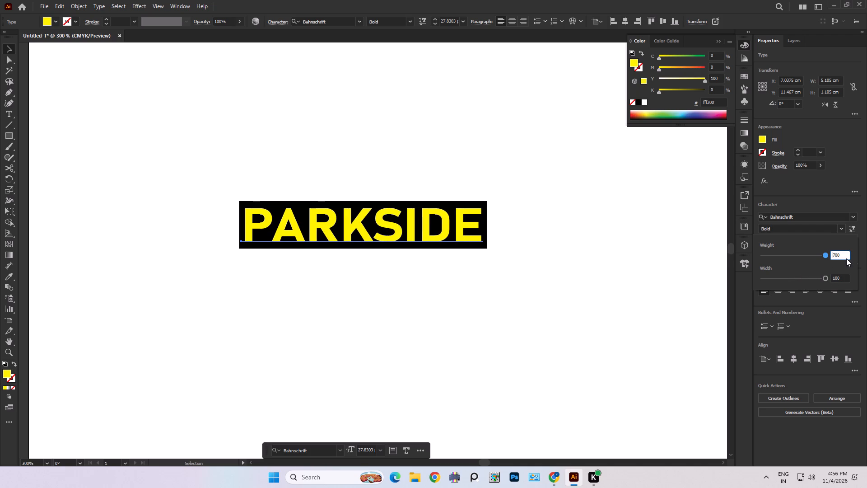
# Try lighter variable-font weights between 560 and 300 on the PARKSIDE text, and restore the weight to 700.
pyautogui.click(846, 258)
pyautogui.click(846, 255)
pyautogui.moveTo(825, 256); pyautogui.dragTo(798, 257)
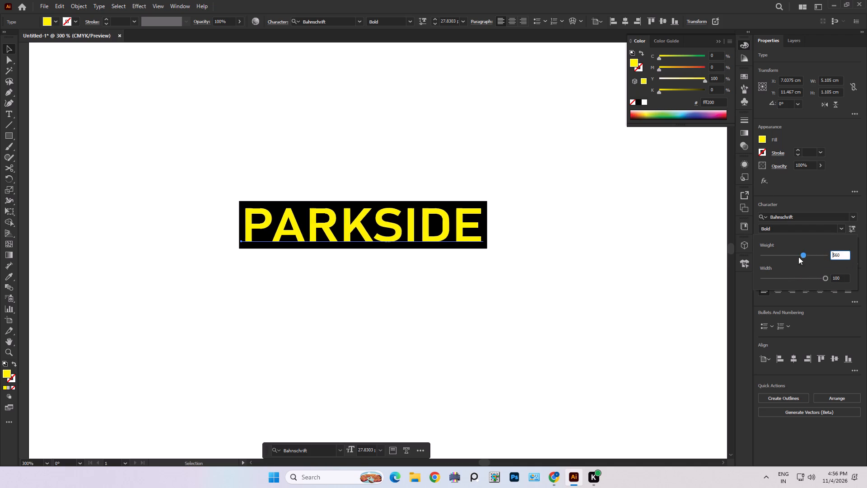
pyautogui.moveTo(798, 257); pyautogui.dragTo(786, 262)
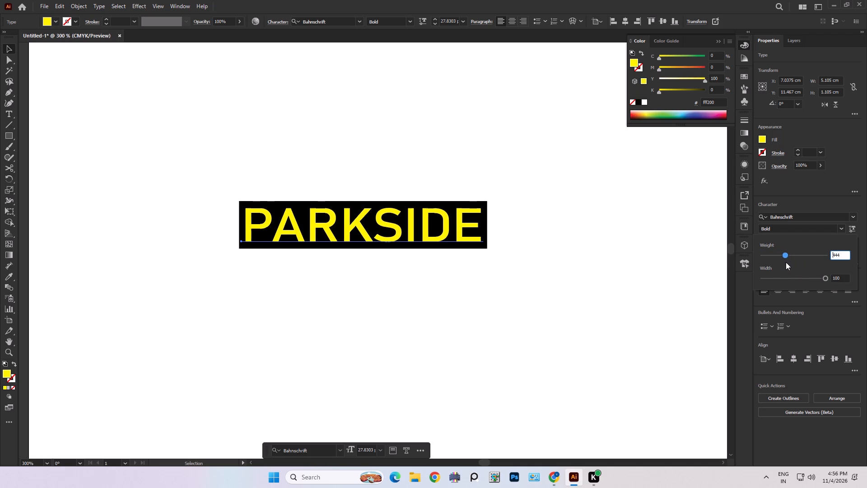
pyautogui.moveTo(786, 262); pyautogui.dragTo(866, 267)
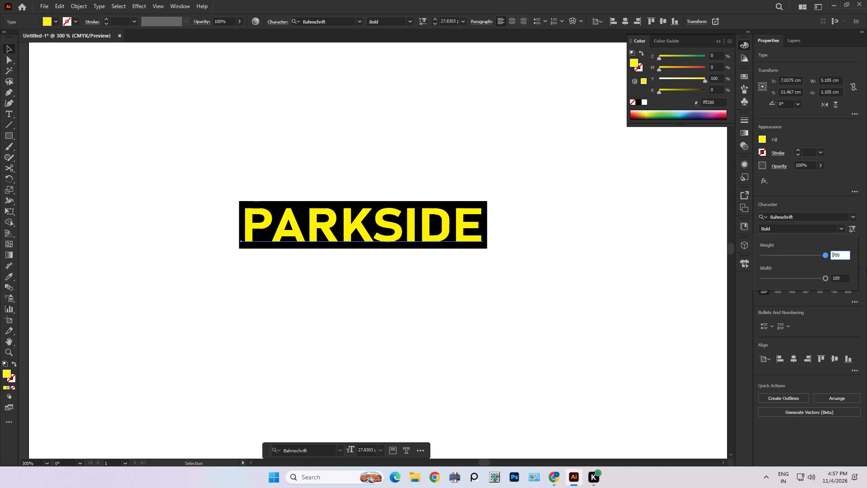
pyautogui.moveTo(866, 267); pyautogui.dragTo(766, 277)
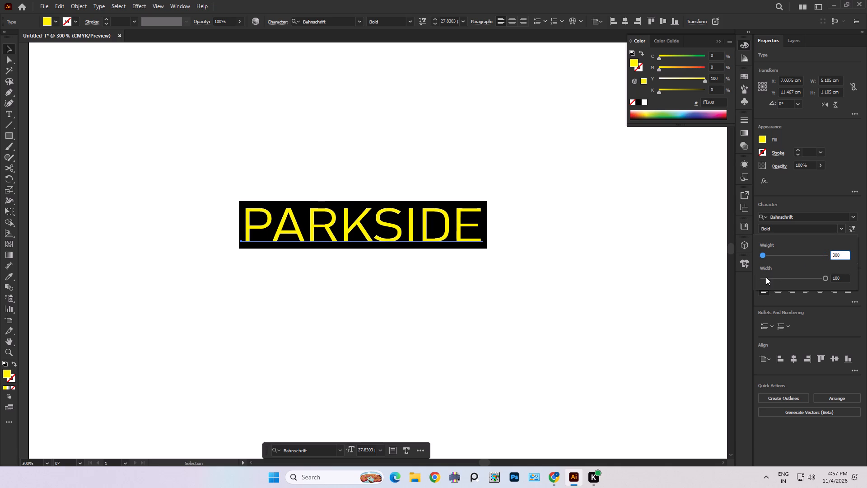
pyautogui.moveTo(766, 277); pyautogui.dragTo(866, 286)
# Narrow the variable-font width of the PARKSIDE text to 84.
pyautogui.moveTo(826, 278); pyautogui.dragTo(805, 278)
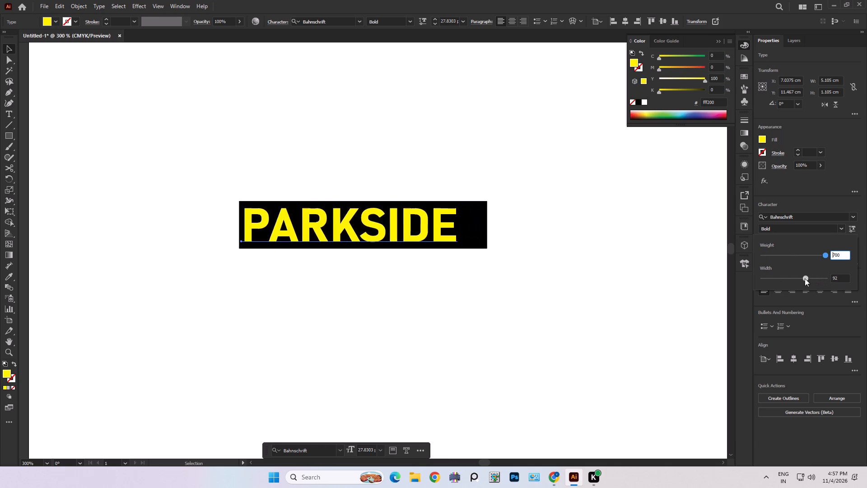
pyautogui.moveTo(805, 278); pyautogui.dragTo(786, 282)
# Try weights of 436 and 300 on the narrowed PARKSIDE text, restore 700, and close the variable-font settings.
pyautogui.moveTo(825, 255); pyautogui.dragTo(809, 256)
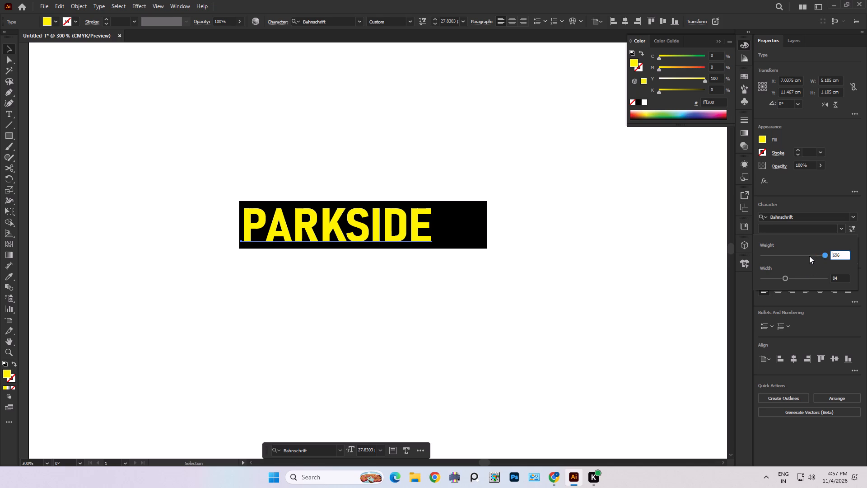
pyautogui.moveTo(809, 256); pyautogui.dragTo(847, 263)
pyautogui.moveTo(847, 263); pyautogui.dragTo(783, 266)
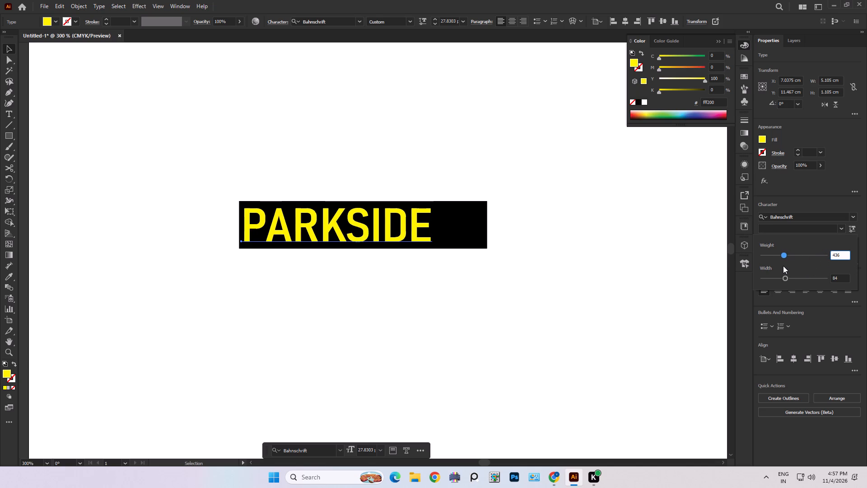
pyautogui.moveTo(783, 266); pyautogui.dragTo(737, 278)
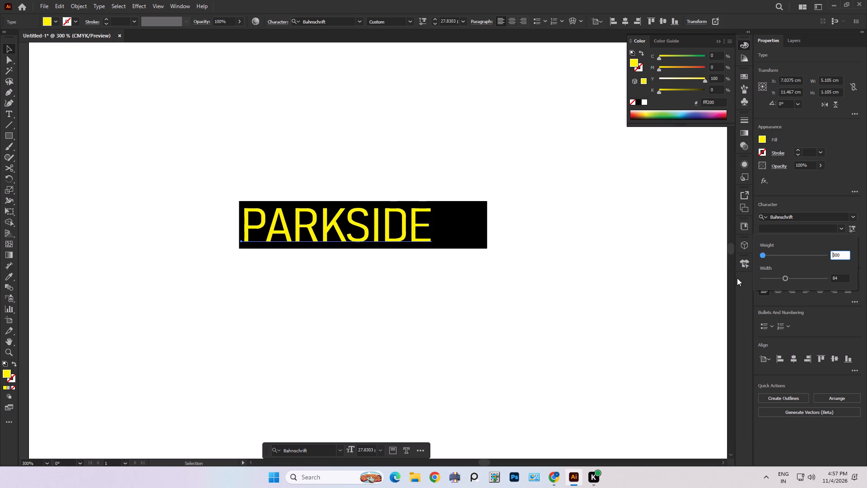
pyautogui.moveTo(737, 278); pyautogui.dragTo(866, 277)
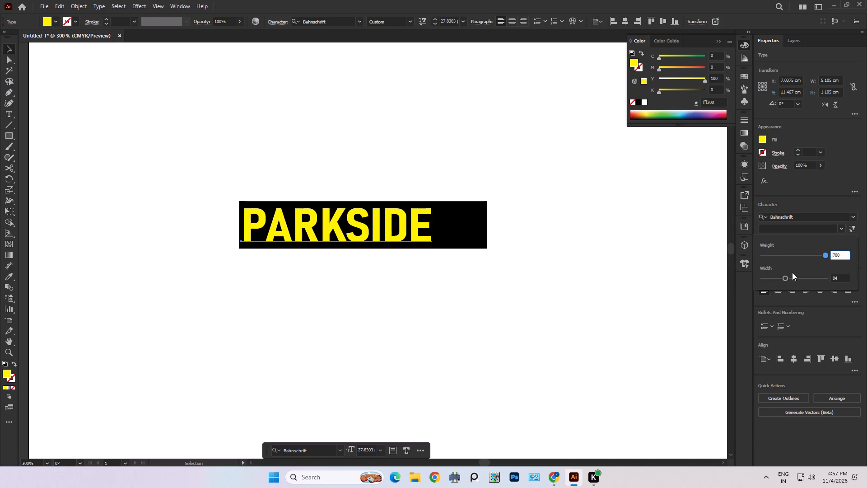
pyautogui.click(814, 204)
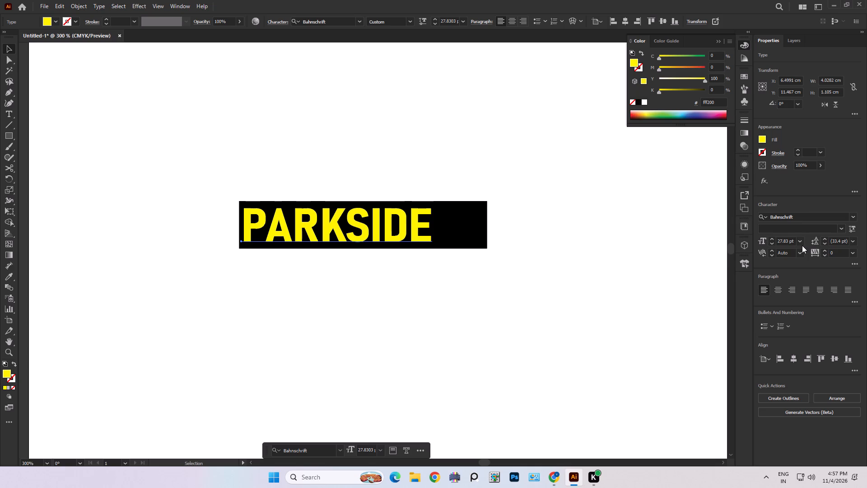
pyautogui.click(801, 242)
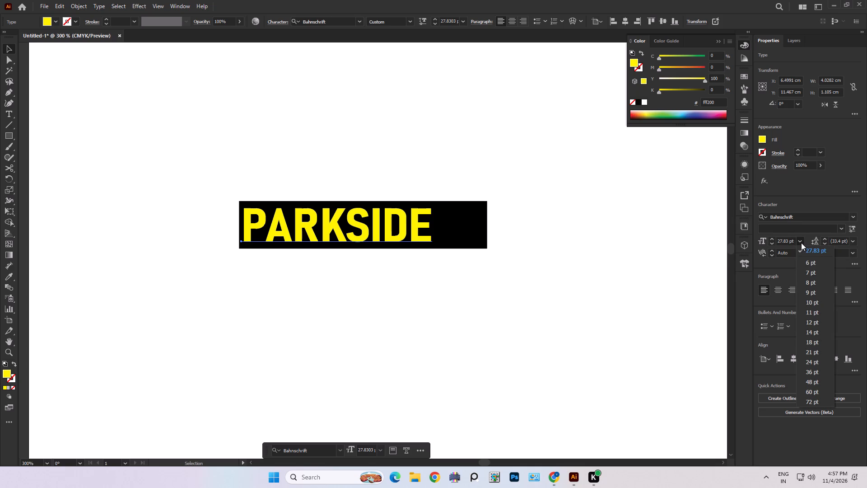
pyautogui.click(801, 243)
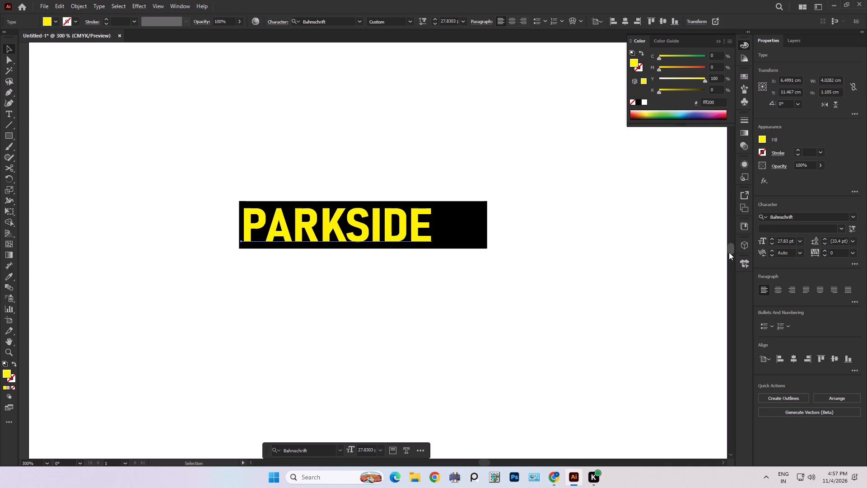
# Narrow the black rectangle to about 4.11 cm wide with Free Transform, ending just past the last letter of PARKSIDE.
pyautogui.click(478, 225)
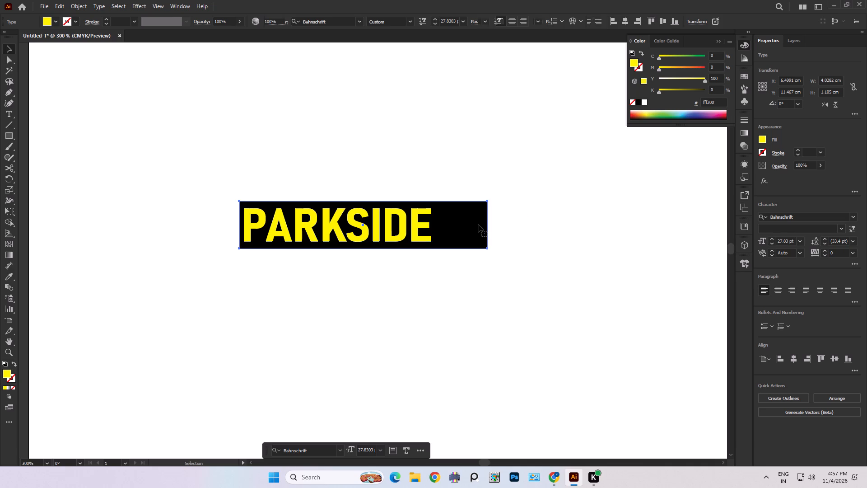
pyautogui.press('e')
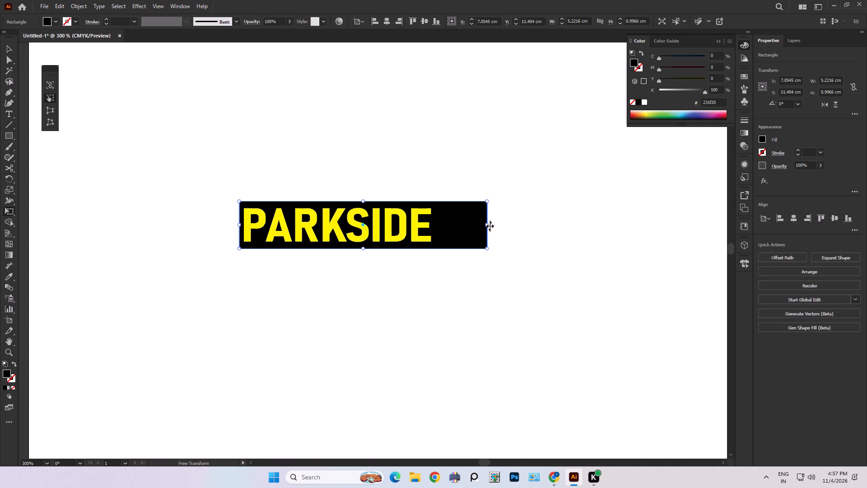
pyautogui.moveTo(488, 225); pyautogui.dragTo(434, 225)
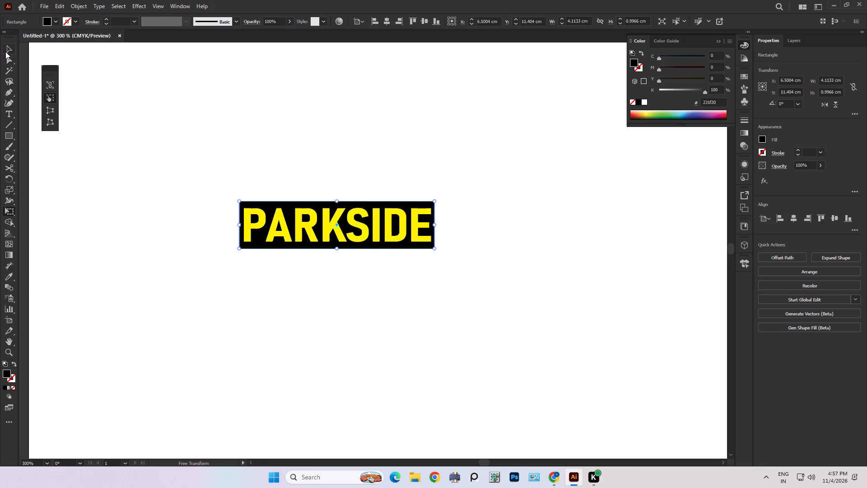
pyautogui.click(5, 51)
pyautogui.click(178, 158)
# Align the PARKSIDE text and the black rectangle to each other's horizontal and vertical centers.
pyautogui.moveTo(193, 166); pyautogui.dragTo(575, 318)
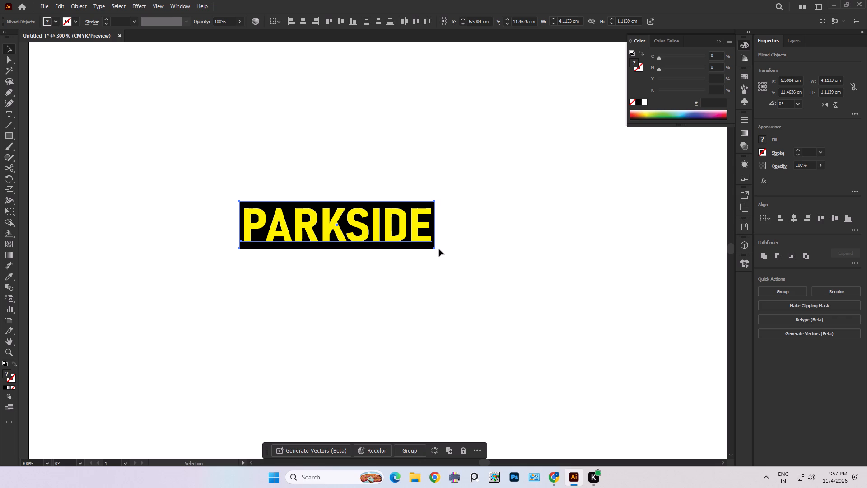
pyautogui.click(303, 22)
pyautogui.click(340, 21)
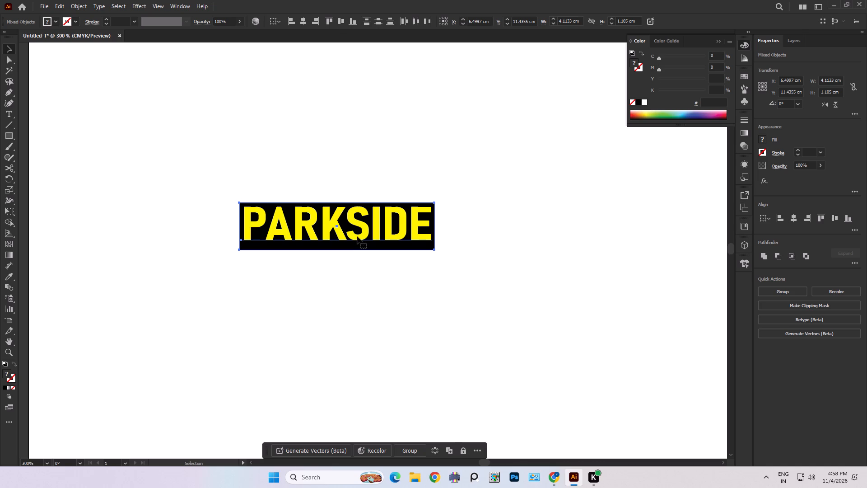
# Nudge the PARKSIDE text and black rectangle together down by about 0.11 cm, and deselect them.
pyautogui.keyDown('alt'); pyautogui.scroll(2, 357, 236); pyautogui.keyUp('alt')
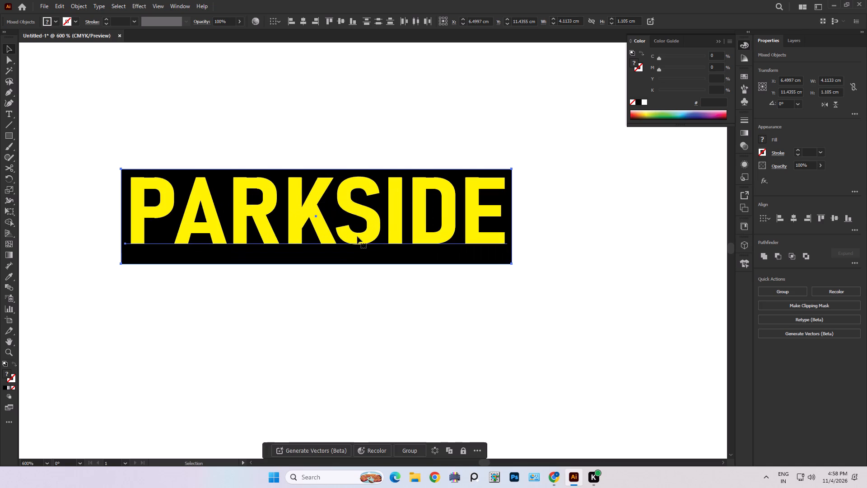
pyautogui.press('Down')
pyautogui.press('Down')
pyautogui.press('Down')
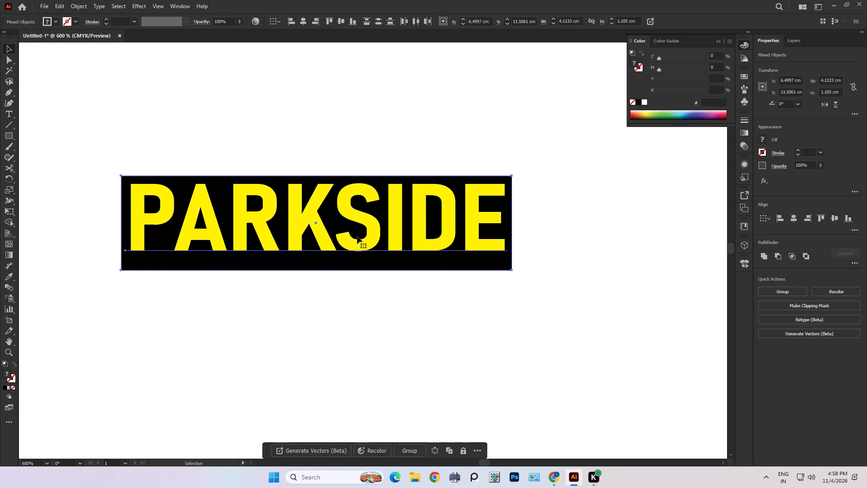
pyautogui.click(373, 158)
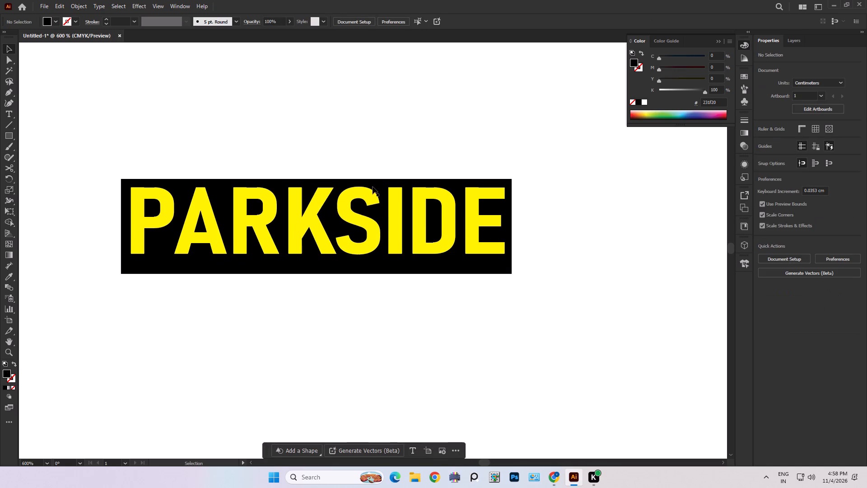
# Nudge only the PARKSIDE text down about 0.07 cm to even out the black margins above and below the letters.
pyautogui.click(370, 197)
pyautogui.press('Down')
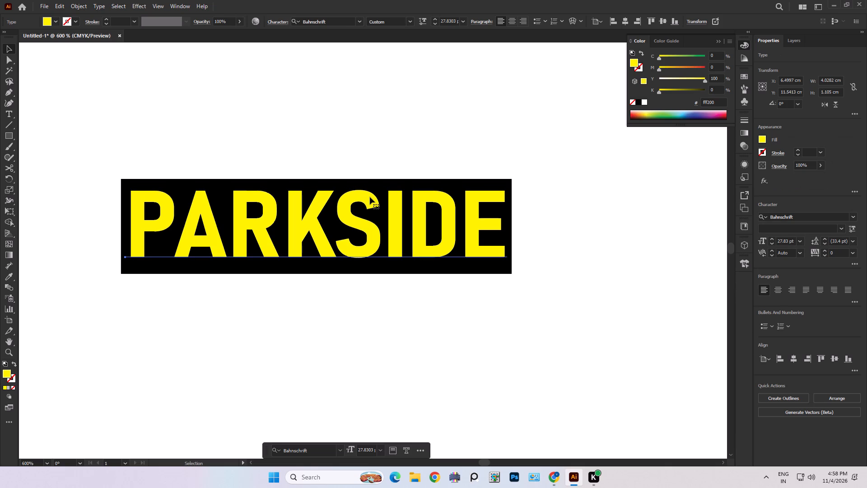
pyautogui.press('Down')
pyautogui.press('Up')
pyautogui.press('Down')
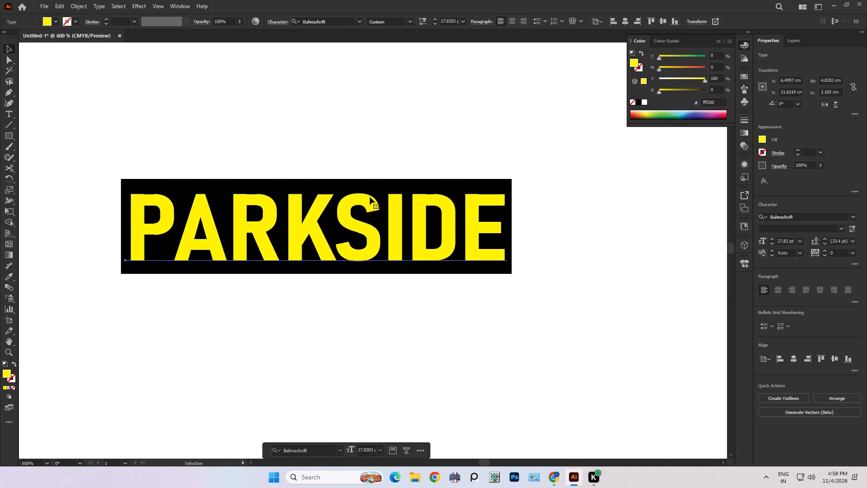
pyautogui.click(490, 313)
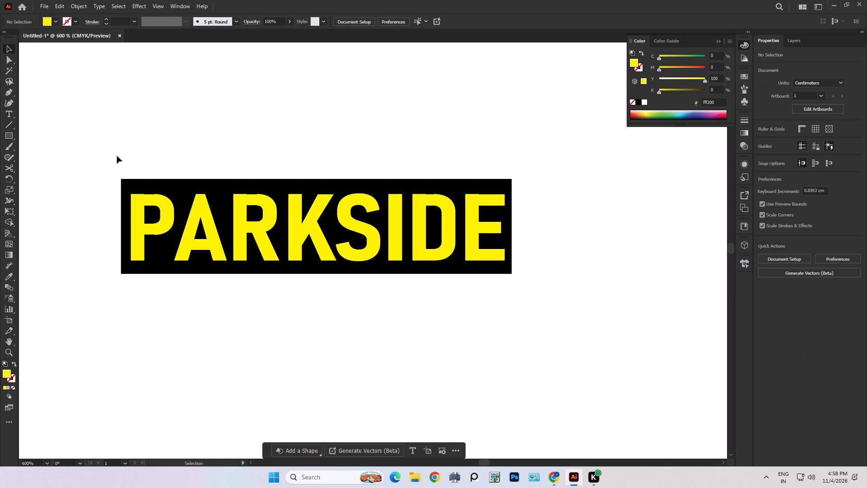
# Widen the black rectangle evenly on both sides to about 4.23 cm with Free Transform, keeping it centered on the text.
pyautogui.moveTo(99, 147); pyautogui.dragTo(571, 365)
pyautogui.keyDown('alt'); pyautogui.scroll(-2, 565, 363); pyautogui.keyUp('alt')
pyautogui.moveTo(564, 362); pyautogui.dragTo(469, 344, button='middle')
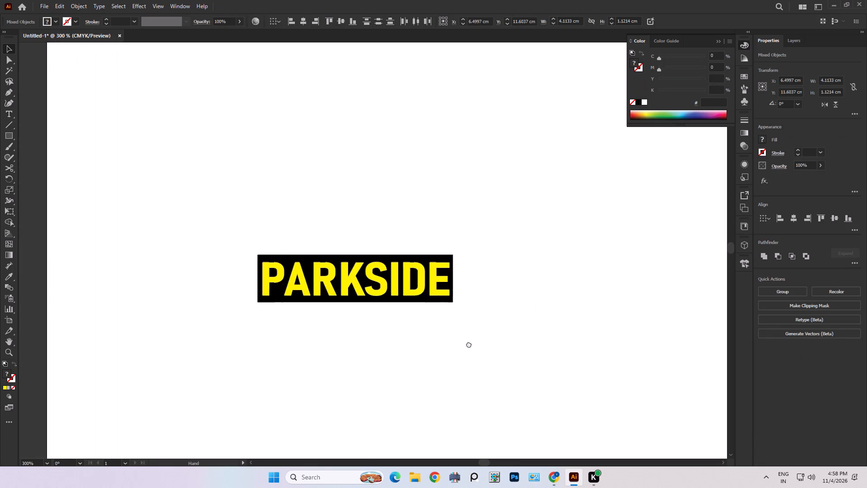
pyautogui.moveTo(469, 344); pyautogui.dragTo(468, 343, button='middle')
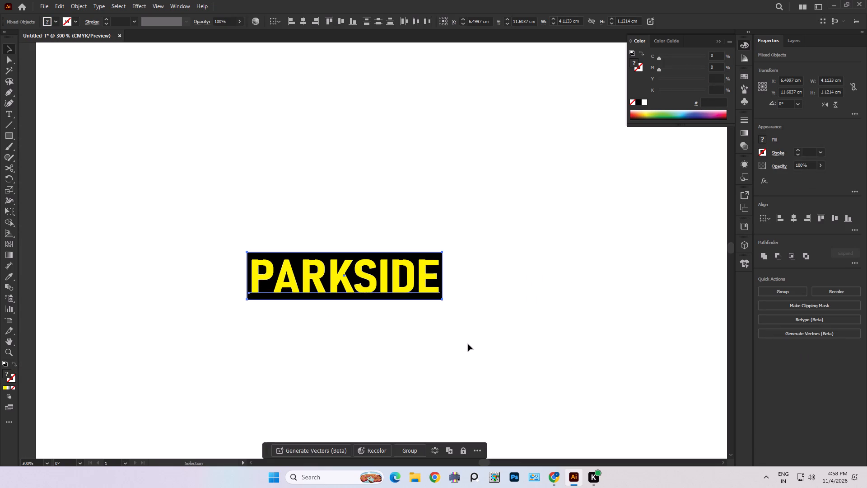
pyautogui.click(468, 344)
pyautogui.click(442, 286)
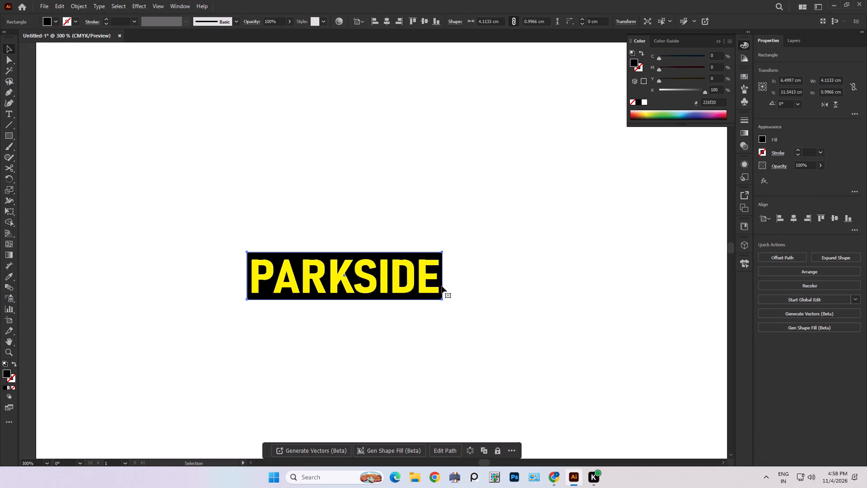
pyautogui.press('e')
pyautogui.click(442, 277)
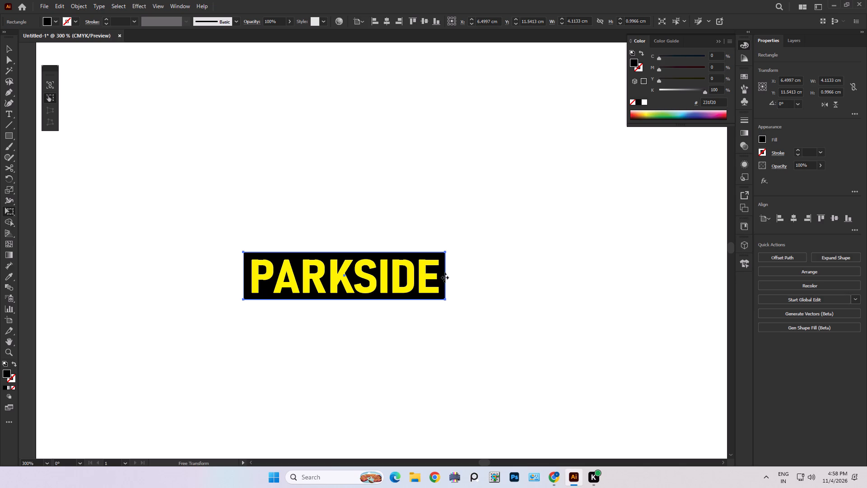
pyautogui.click(8, 48)
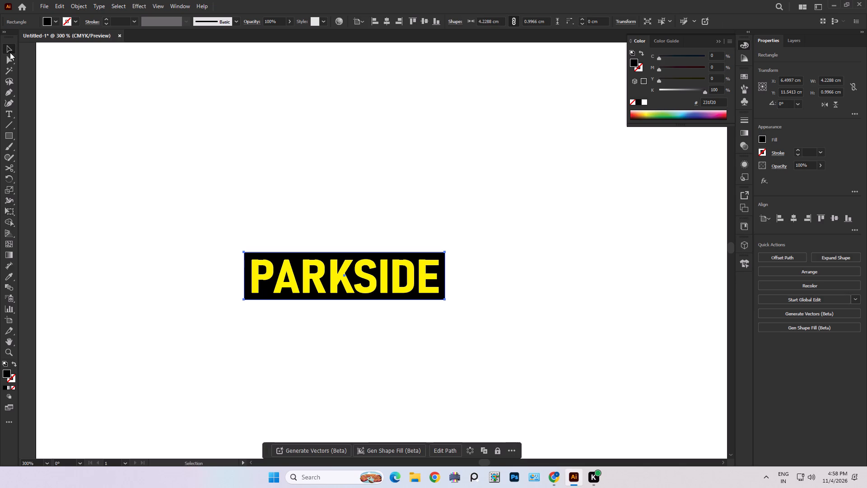
# Scale the PARKSIDE text and black rectangle together to a width of 5.105 cm with proportions constrained, and deselect them.
pyautogui.moveTo(196, 188); pyautogui.dragTo(646, 381)
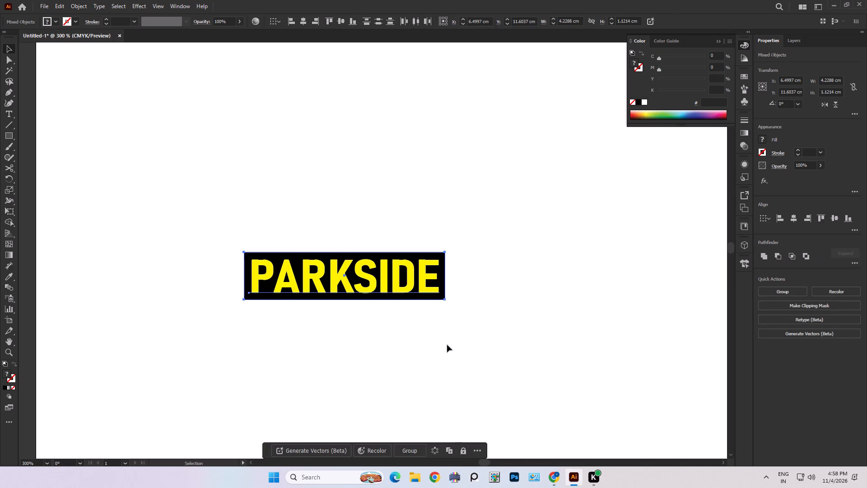
pyautogui.moveTo(842, 80); pyautogui.dragTo(818, 82)
pyautogui.click(834, 83)
pyautogui.moveTo(834, 83); pyautogui.dragTo(800, 84)
pyautogui.click(852, 88)
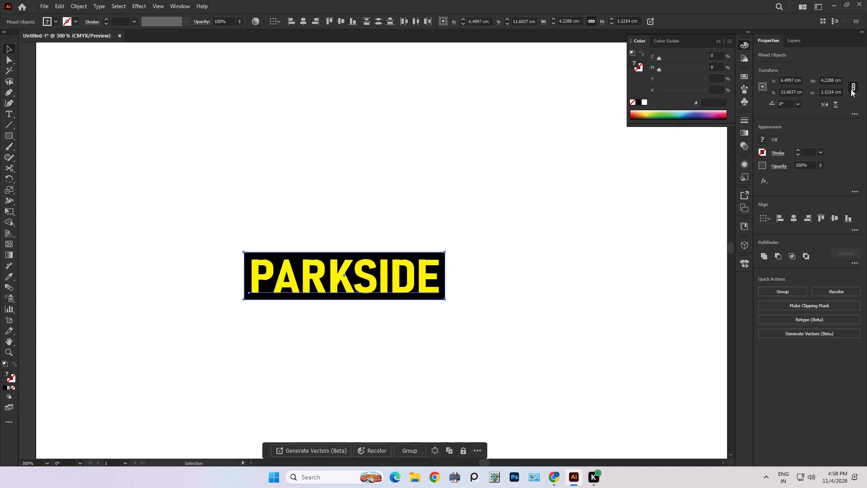
pyautogui.click(851, 89)
pyautogui.click(851, 88)
pyautogui.moveTo(835, 82); pyautogui.dragTo(811, 82)
pyautogui.press('5')
pyautogui.write('.105')
pyautogui.press('Return')
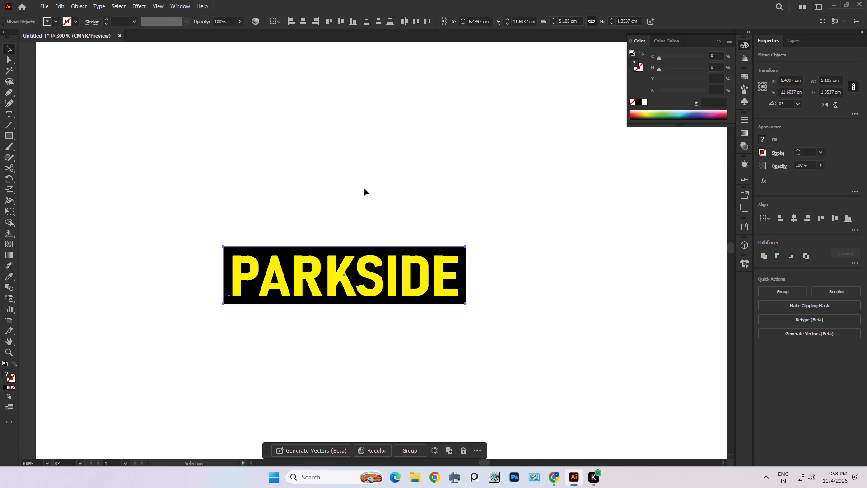
pyautogui.click(226, 150)
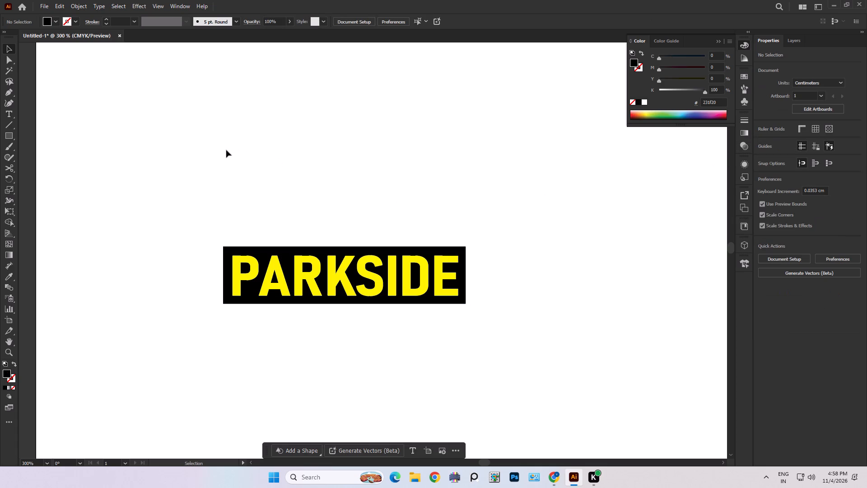